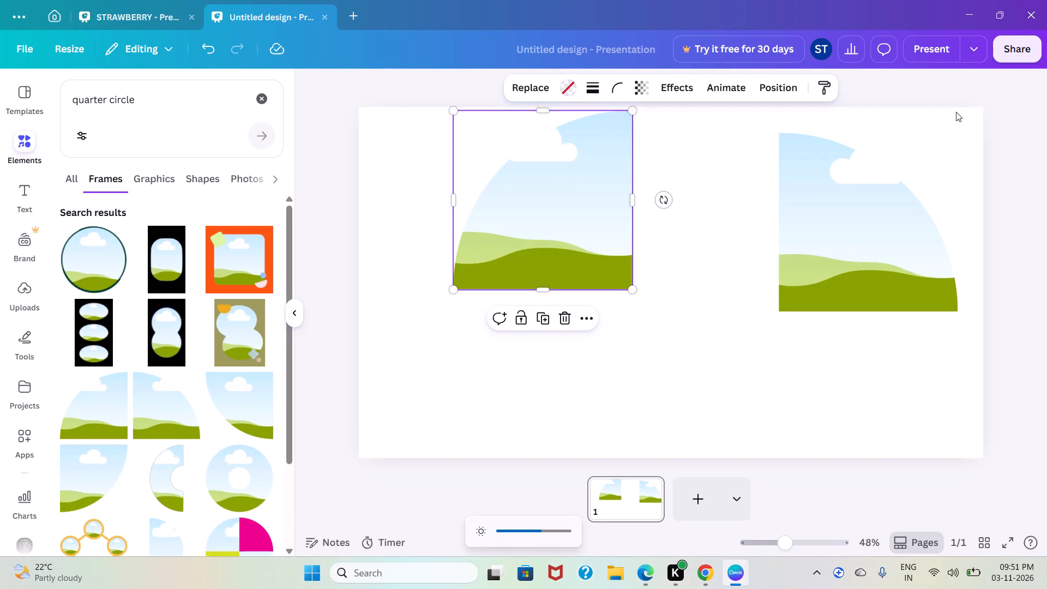
Move the separate right-hand quarter-circle frame beside the other one, tops level, leaving a narrow gap between them.
left_click_drag(841, 210, 698, 191)
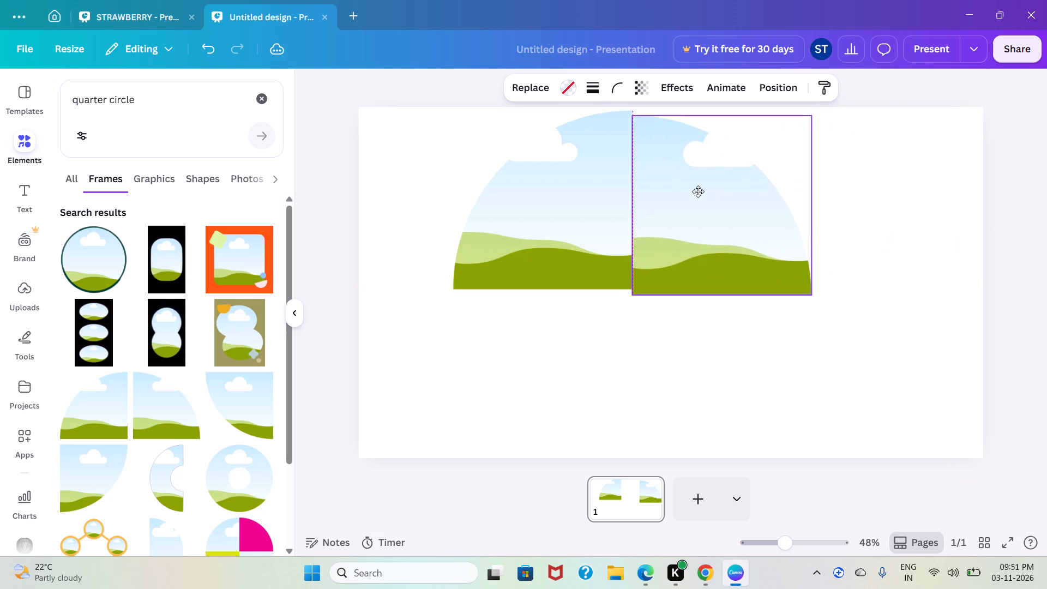
left_click_drag(698, 191, 703, 191)
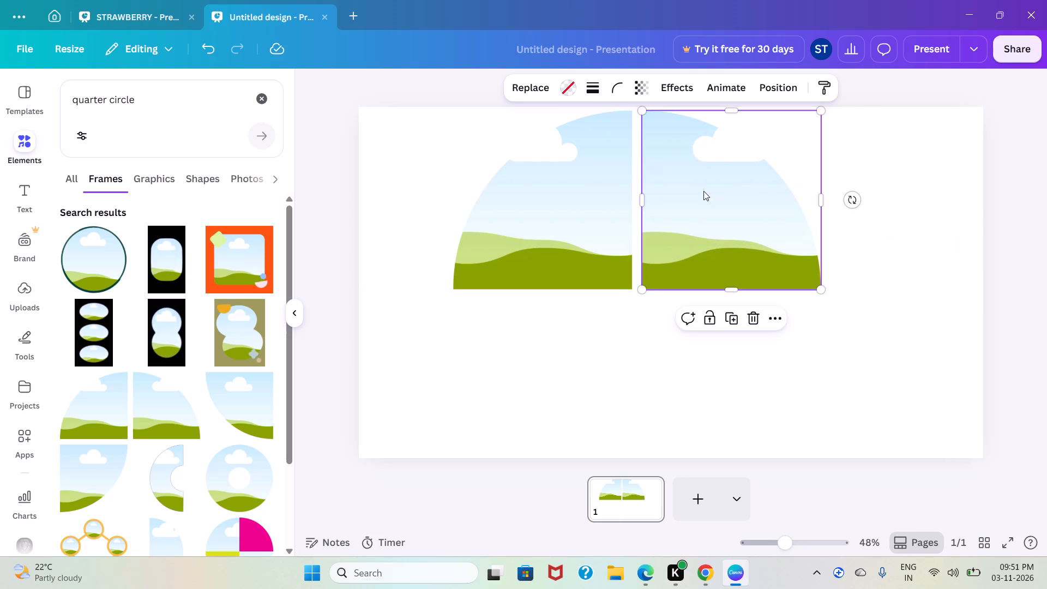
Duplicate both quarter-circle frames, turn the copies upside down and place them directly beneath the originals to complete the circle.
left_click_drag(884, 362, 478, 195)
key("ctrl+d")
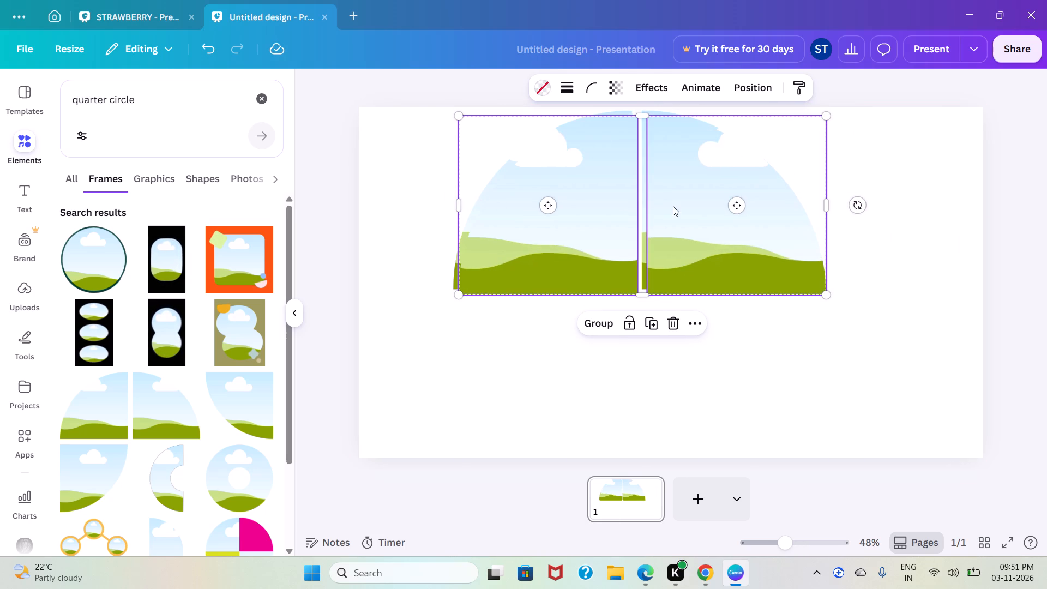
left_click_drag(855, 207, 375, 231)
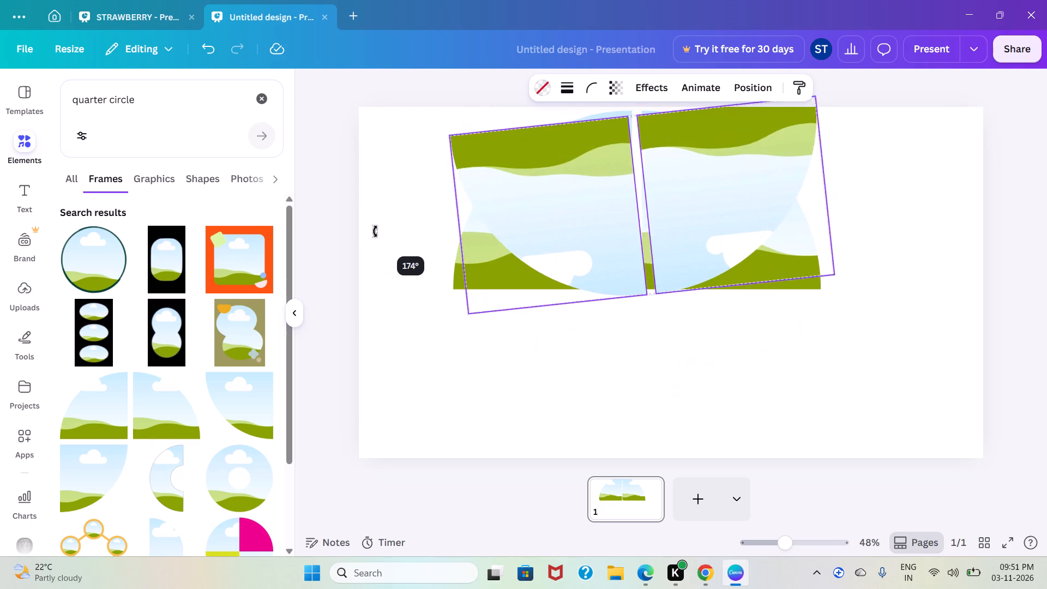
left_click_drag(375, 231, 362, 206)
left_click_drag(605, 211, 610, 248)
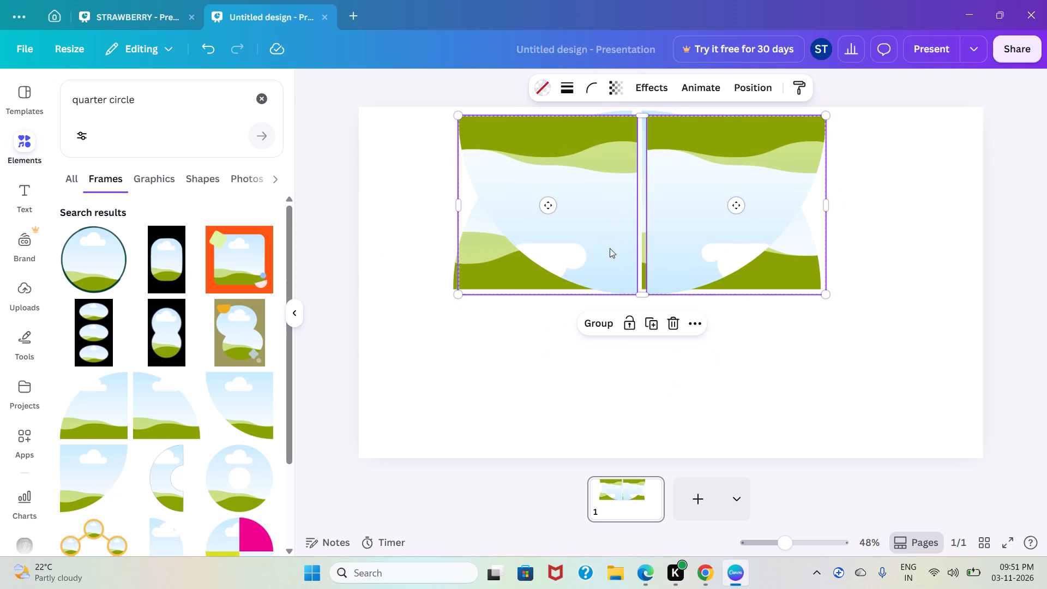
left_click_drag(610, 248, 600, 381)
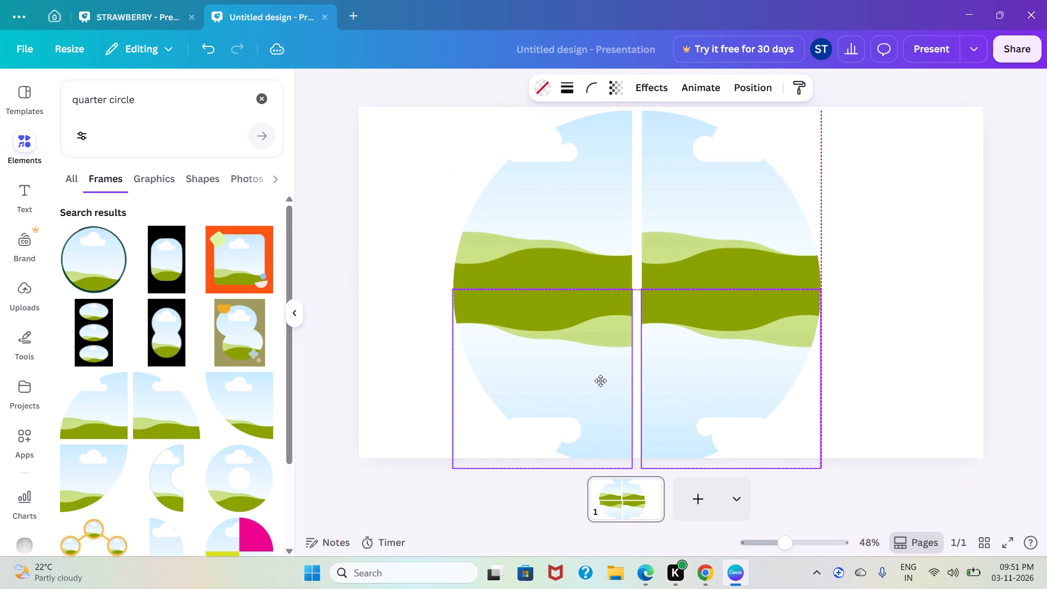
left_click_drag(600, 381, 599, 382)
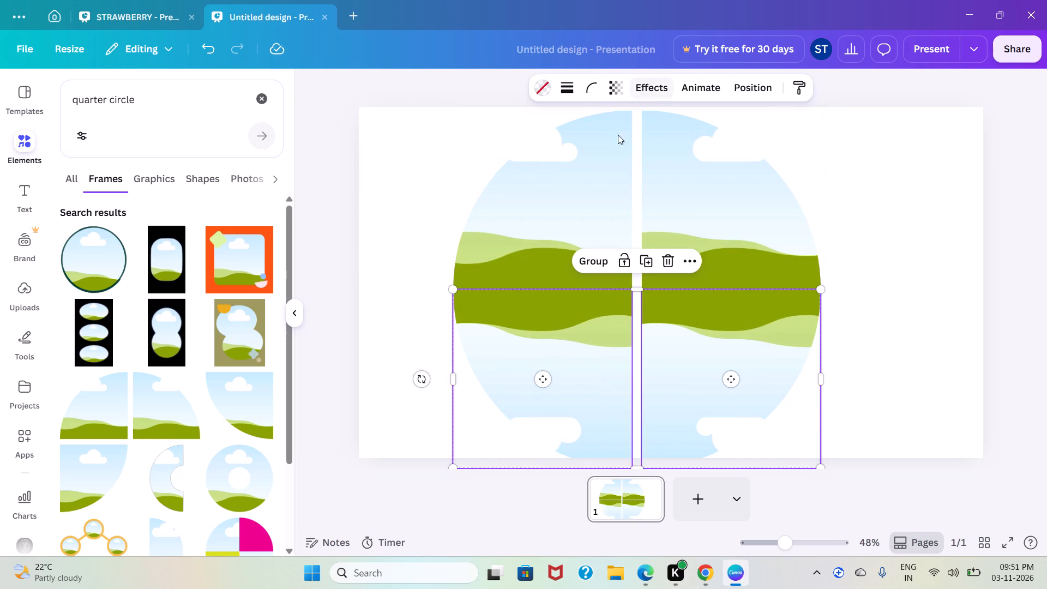
Shrink the upper-left quarter-circle frame slightly and reposition it to leave narrow gaps to its neighbours.
left_click(605, 160)
left_click_drag(453, 113, 476, 125)
left_click_drag(545, 202, 535, 179)
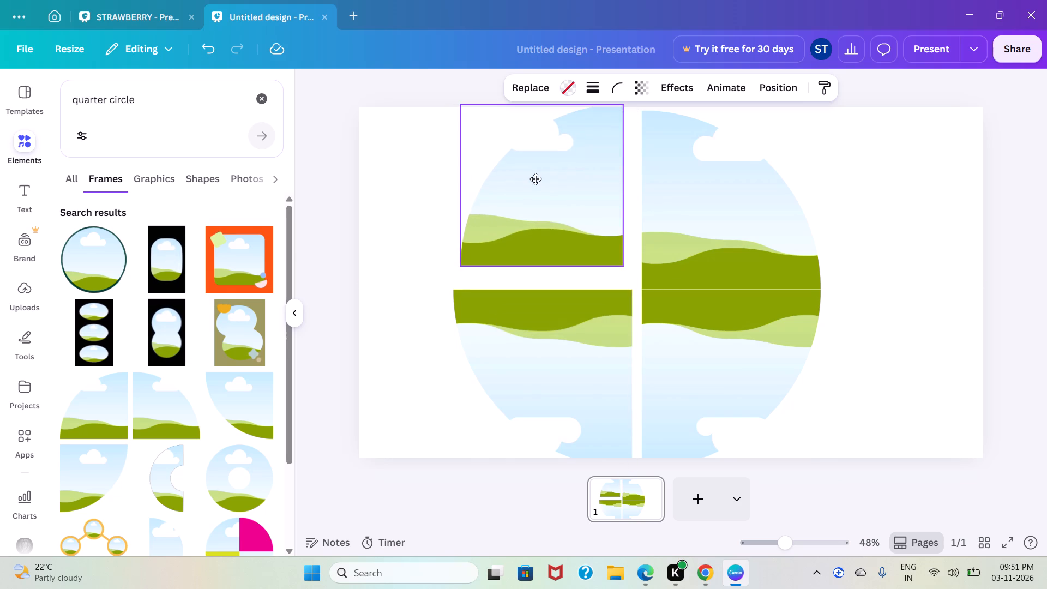
left_click_drag(535, 179, 540, 190)
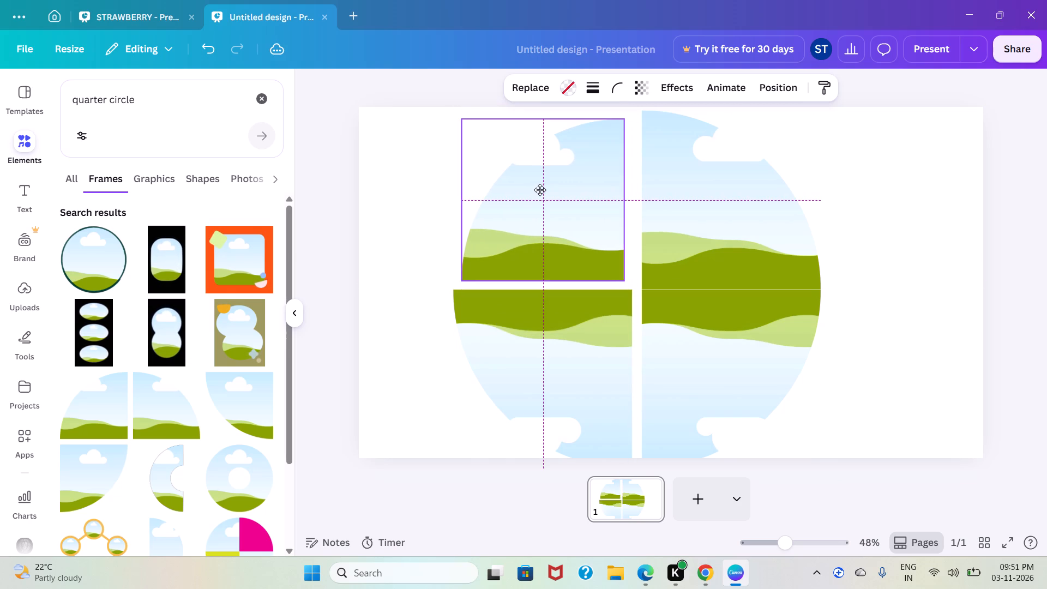
left_click_drag(540, 190, 541, 190)
Shrink the upper-right quarter-circle frame to about the size of the upper-left one and align their top edges.
left_click(684, 202)
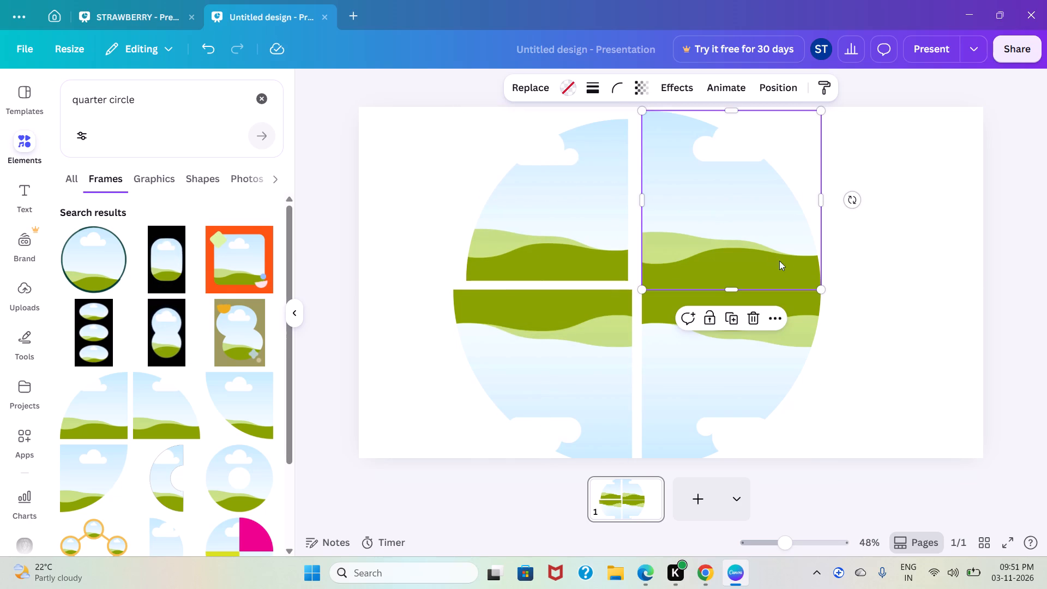
left_click_drag(822, 293, 795, 284)
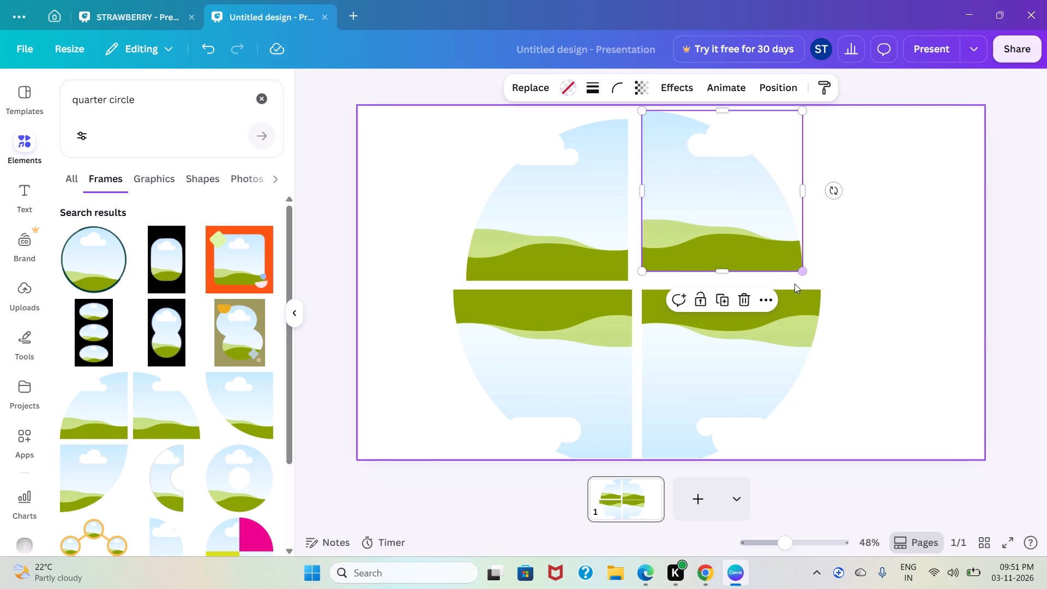
left_click_drag(688, 191, 688, 199)
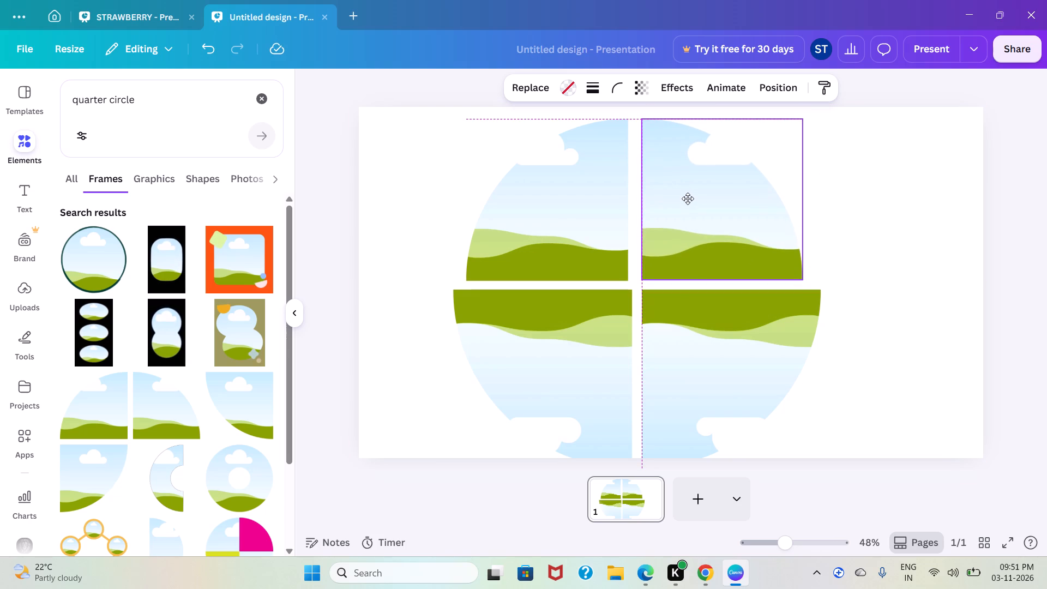
left_click_drag(688, 199, 687, 199)
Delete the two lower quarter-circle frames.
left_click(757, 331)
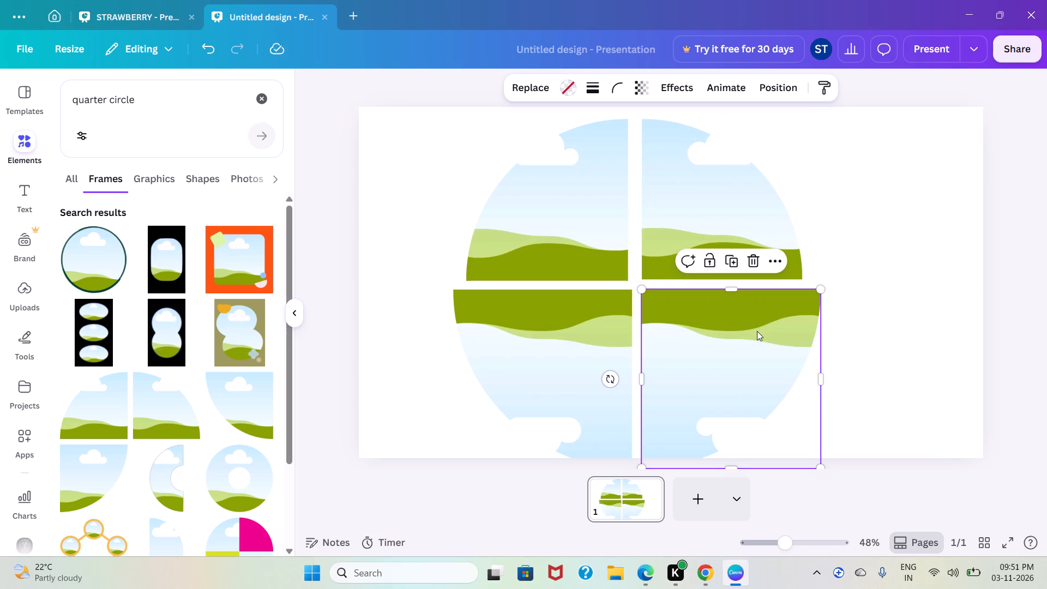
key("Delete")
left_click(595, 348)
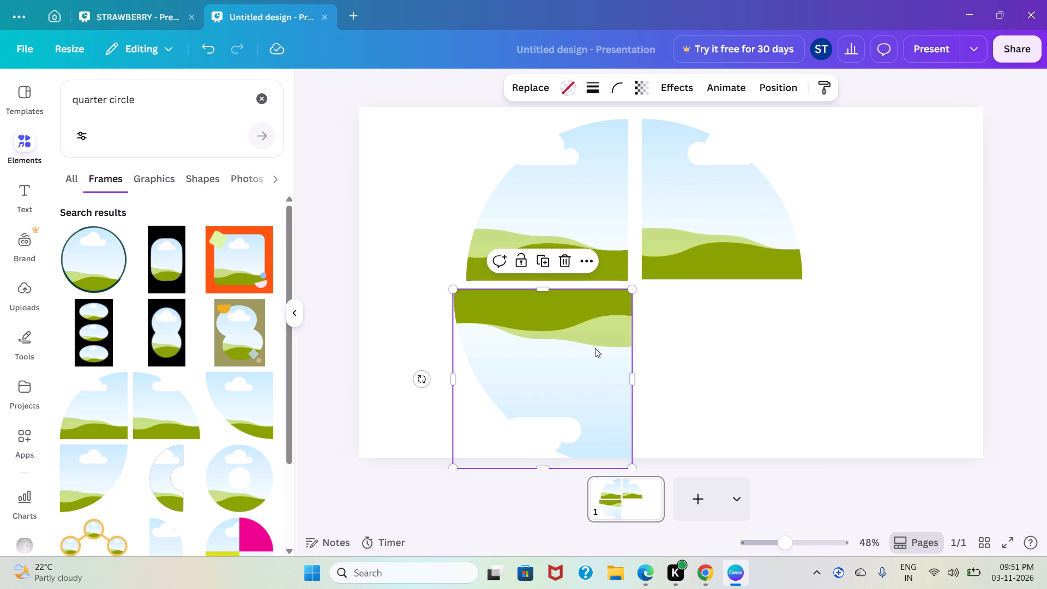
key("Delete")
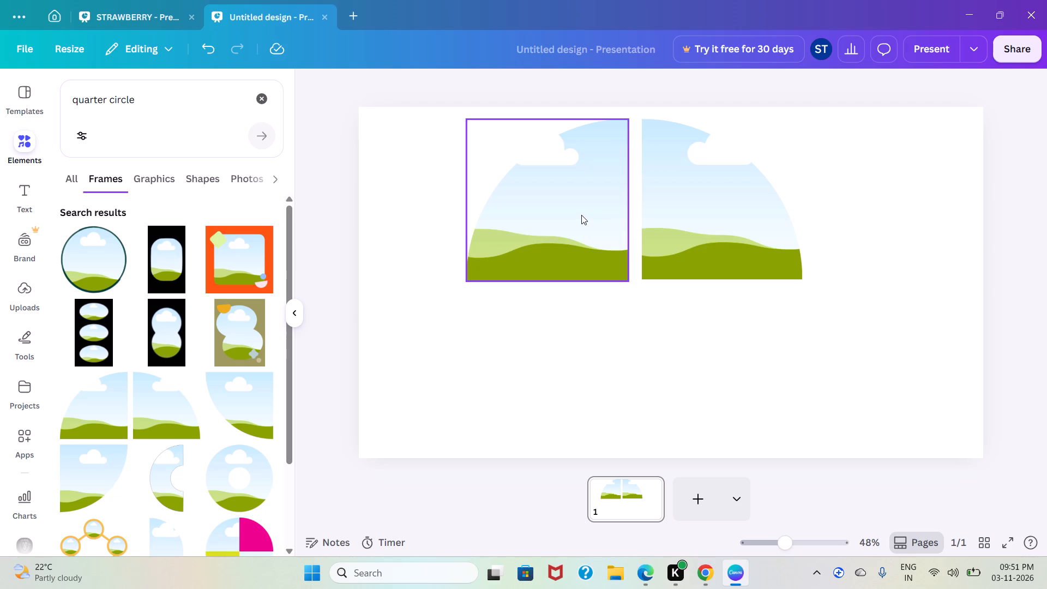
Duplicate the two resized quarter-circle frames, turn the copies upside down and place them below with a narrow gap.
left_click_drag(839, 233, 461, 159)
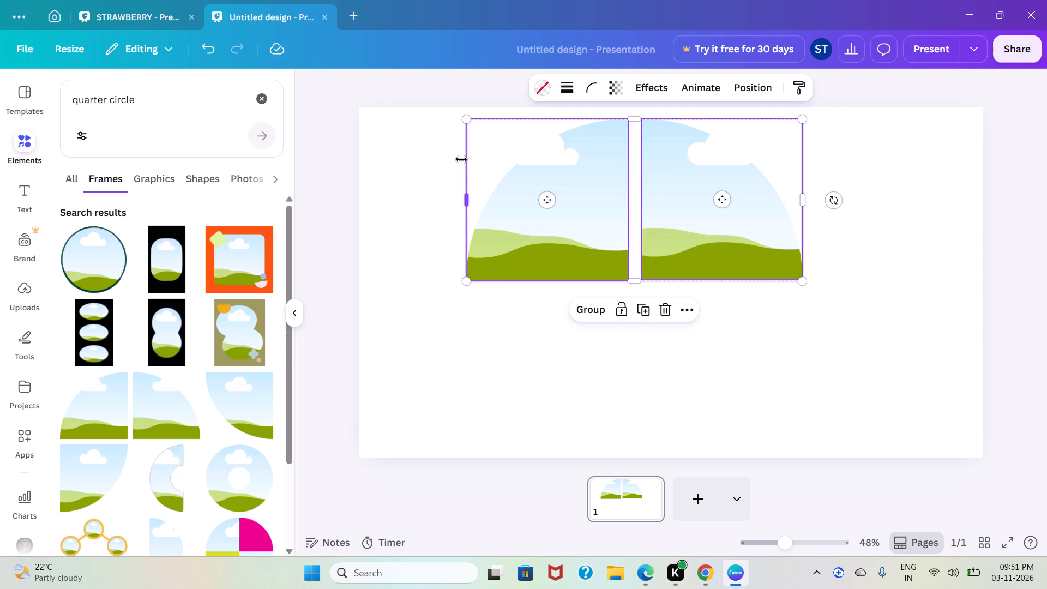
key("ctrl+d")
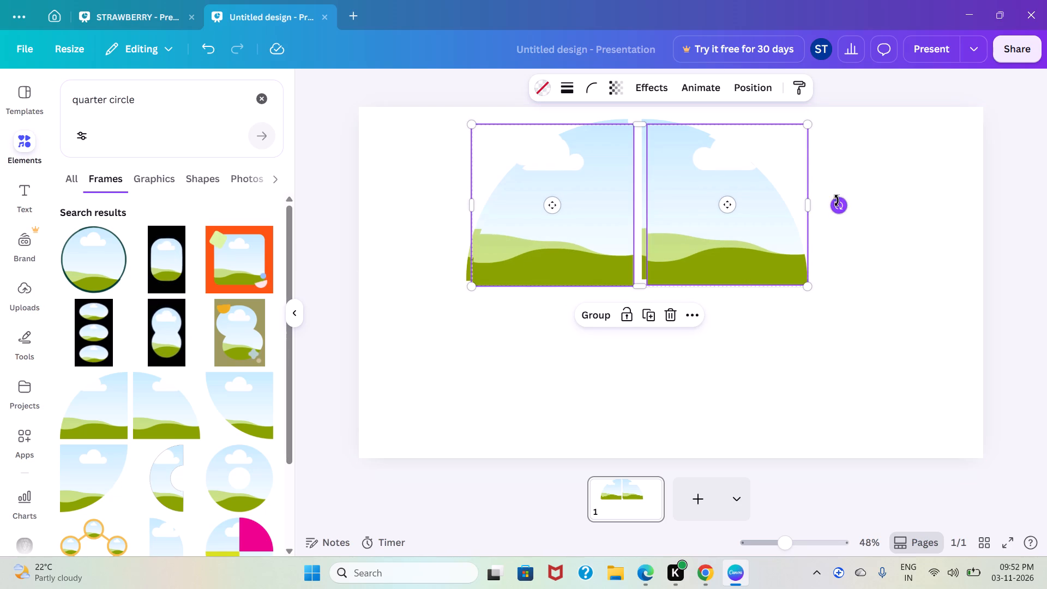
left_click_drag(837, 201, 332, 248)
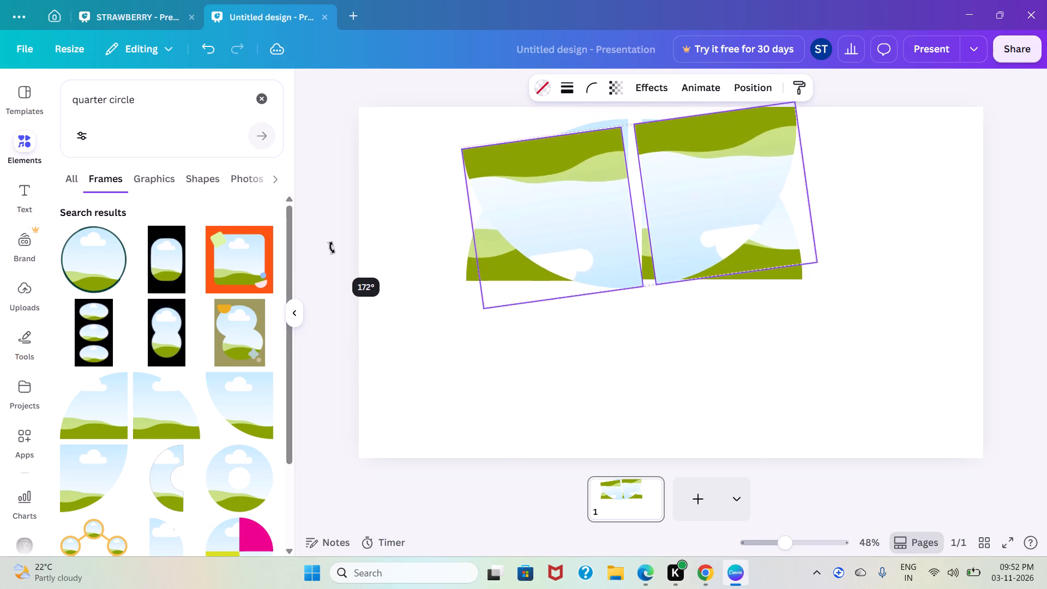
left_click_drag(332, 248, 342, 211)
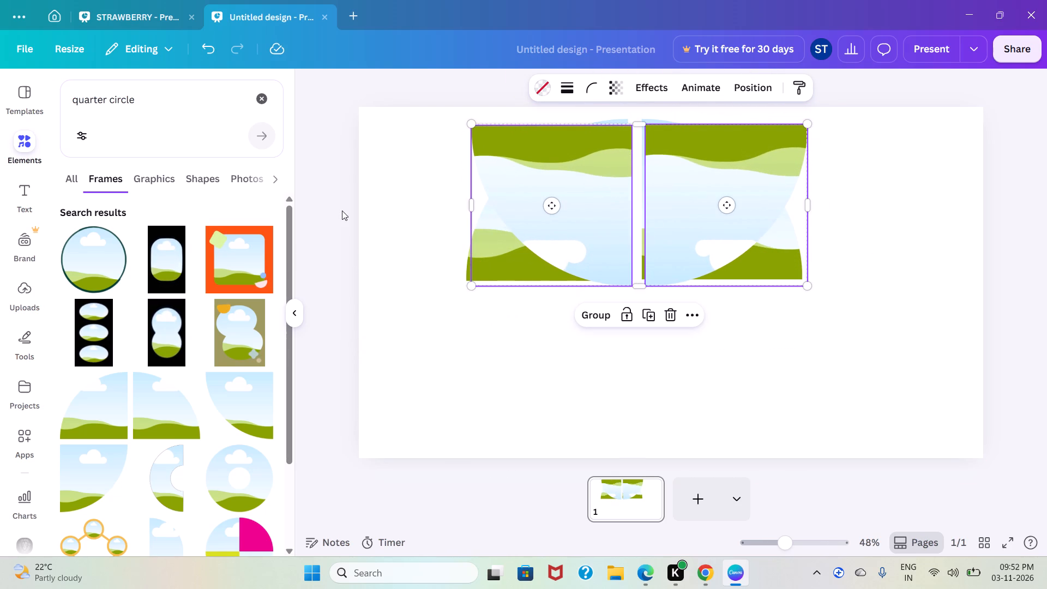
left_click_drag(635, 202, 634, 340)
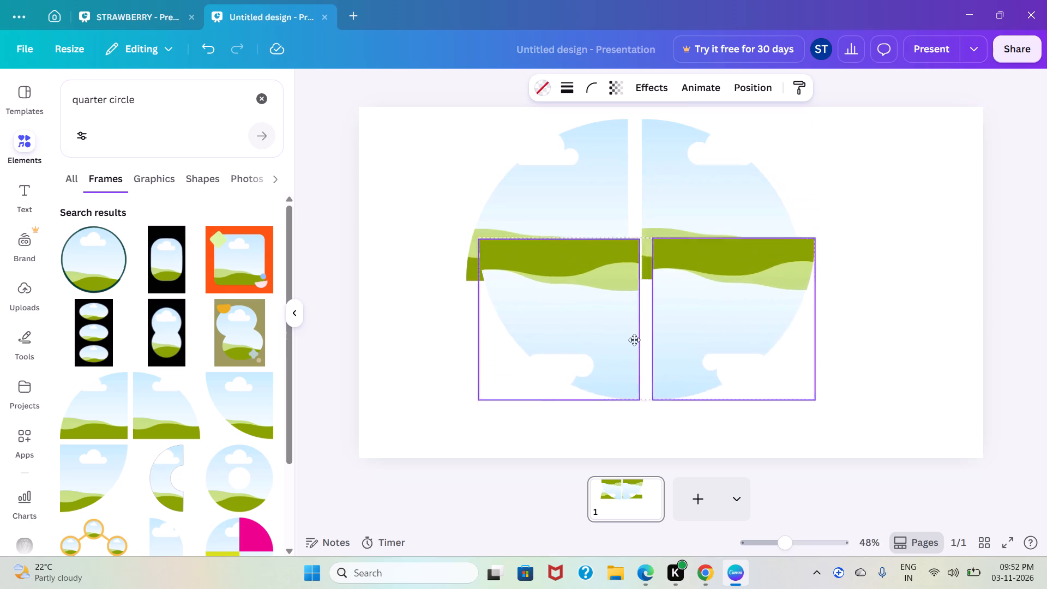
left_click_drag(634, 340, 626, 369)
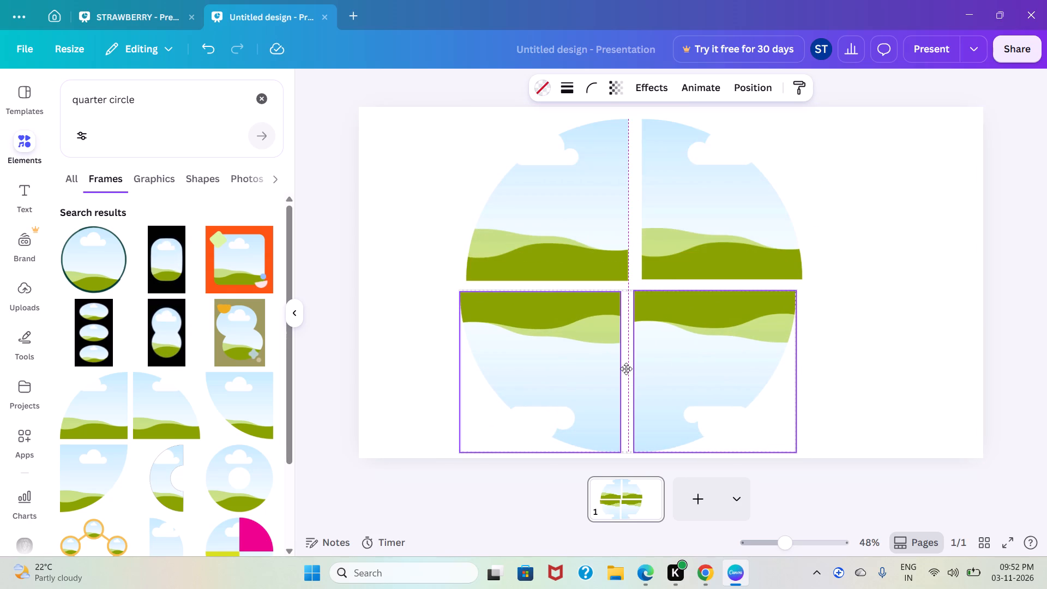
left_click_drag(626, 369, 633, 369)
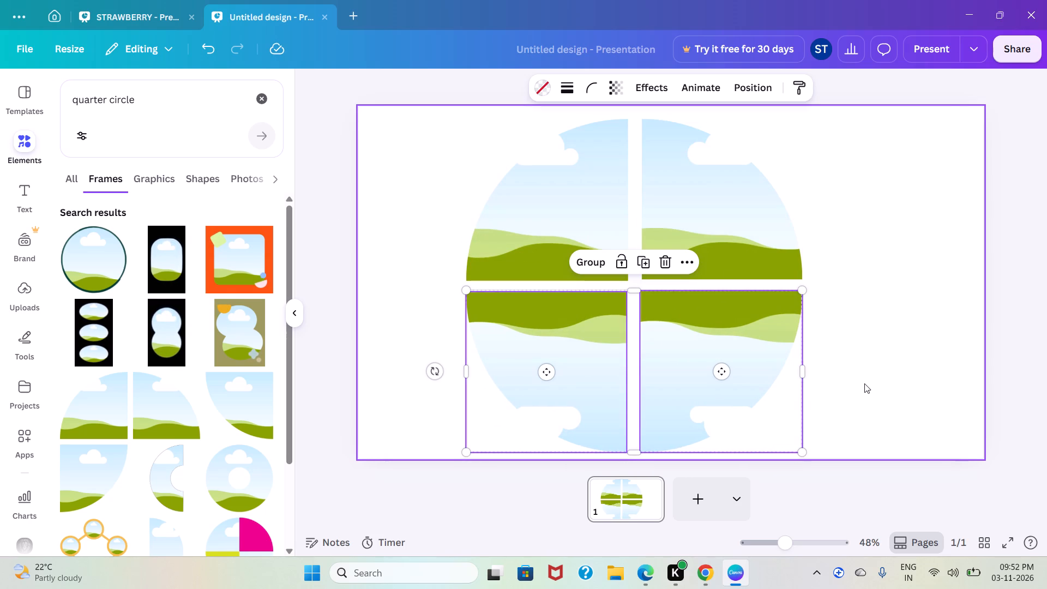
left_click(874, 287)
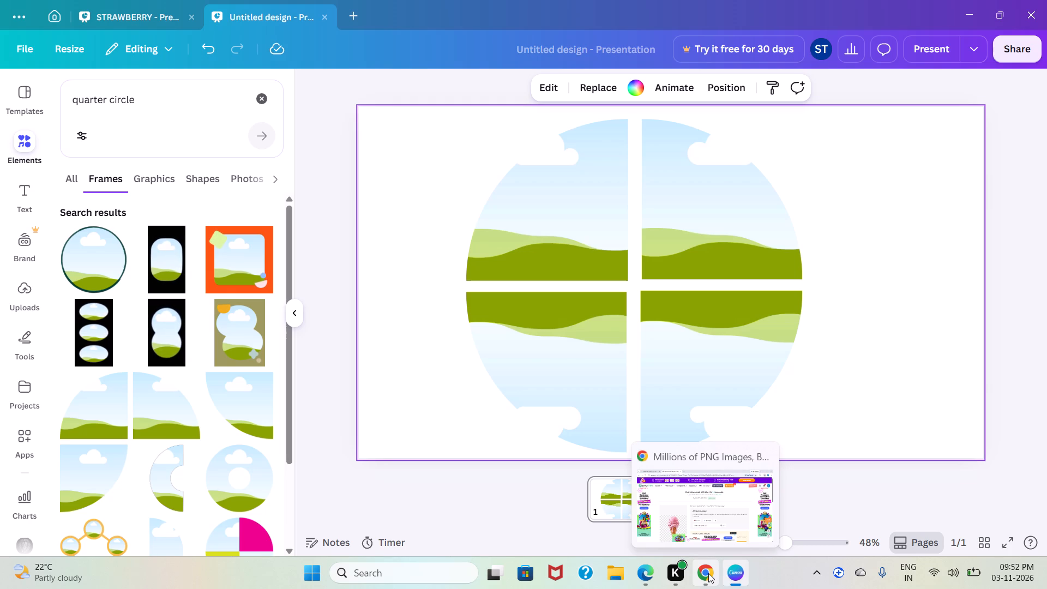
Switch to Chrome and search Google Images for "autumn season" in a new tab.
left_click(703, 580)
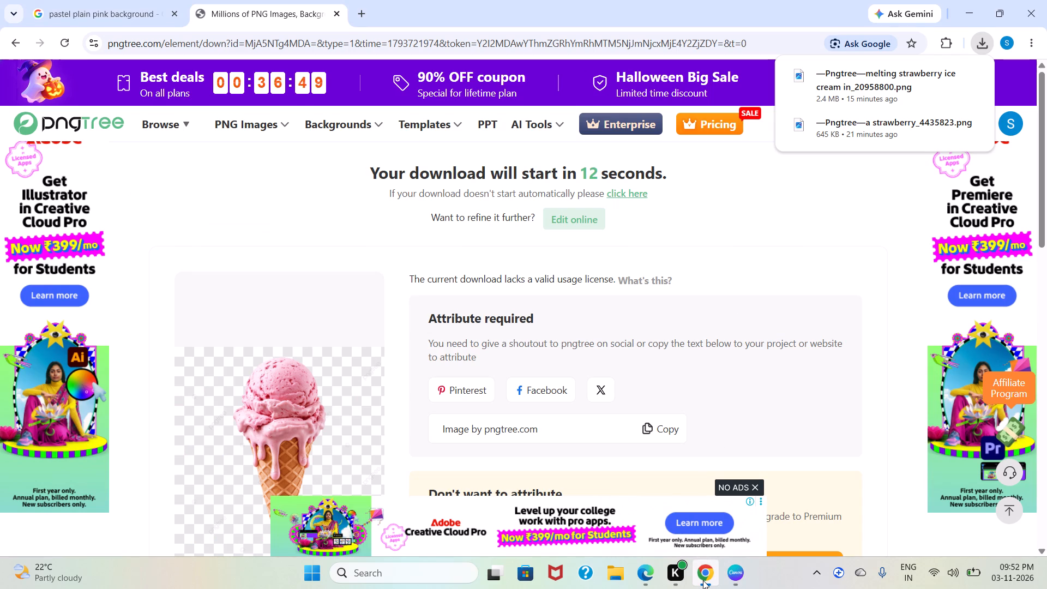
key("ctrl+t")
type("aut")
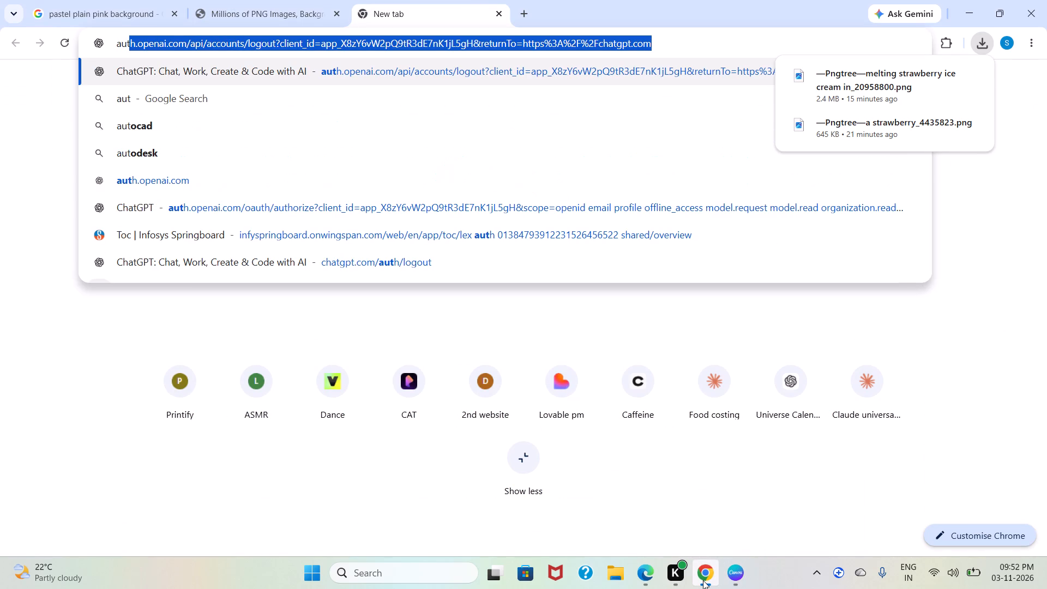
type("umn")
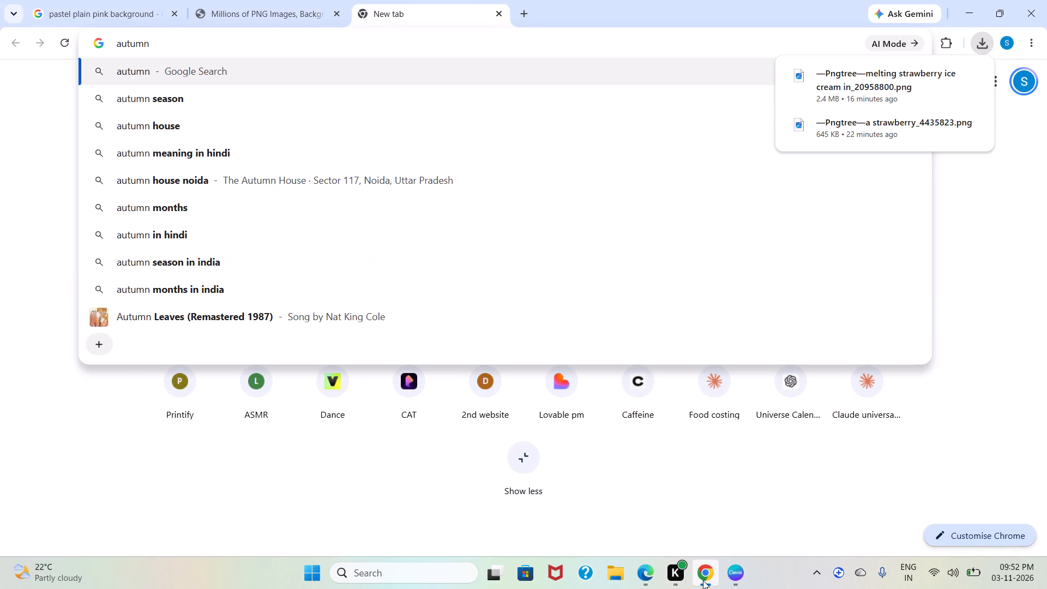
key("Down")
key("Return")
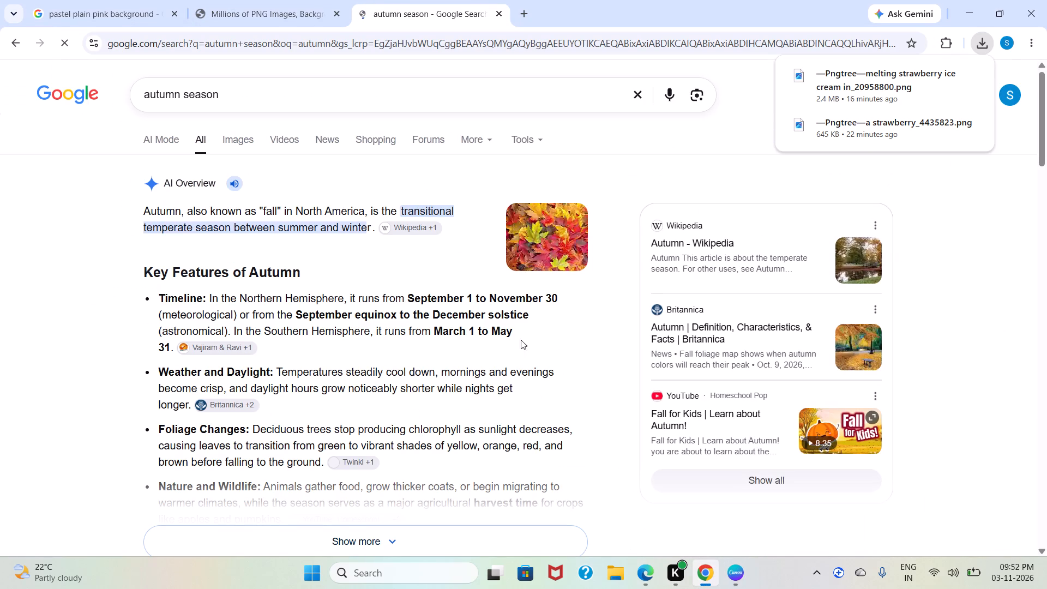
left_click(234, 141)
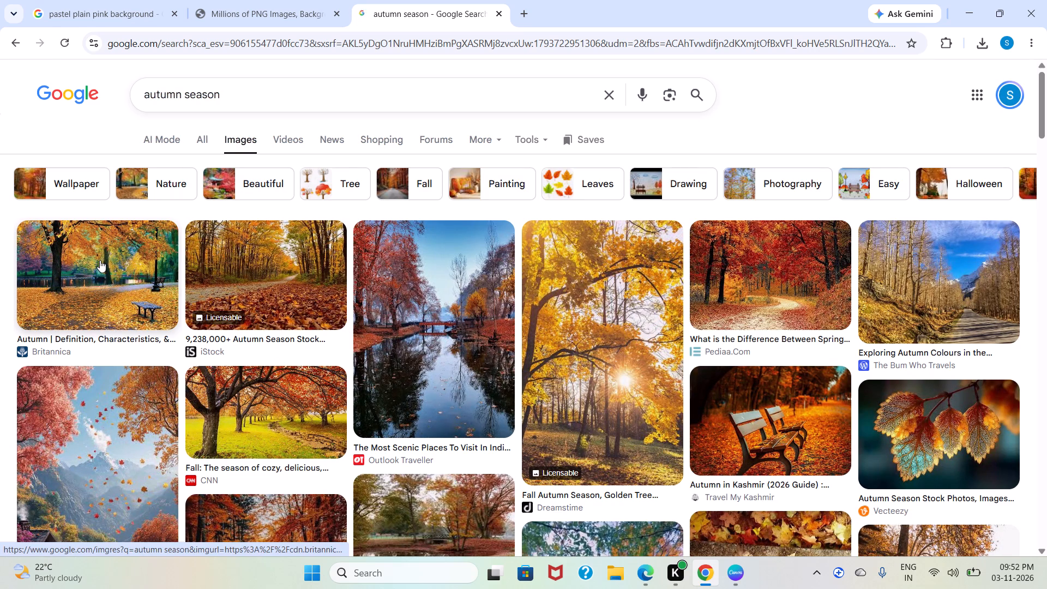
Copy the Pediaa.Com image of a path through a red autumn forest.
left_click(775, 250)
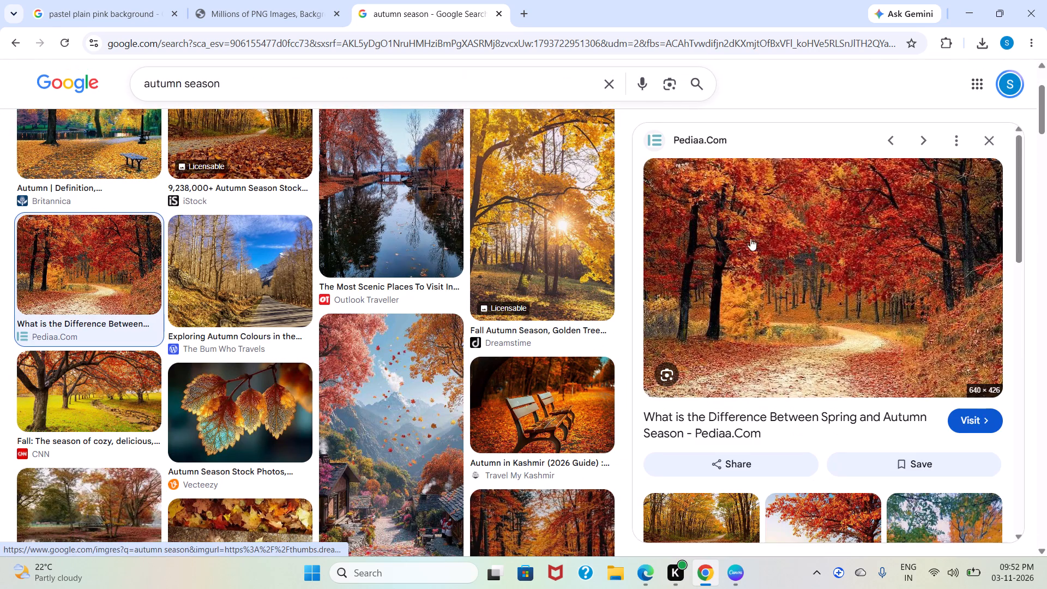
right_click(810, 269)
left_click(847, 468)
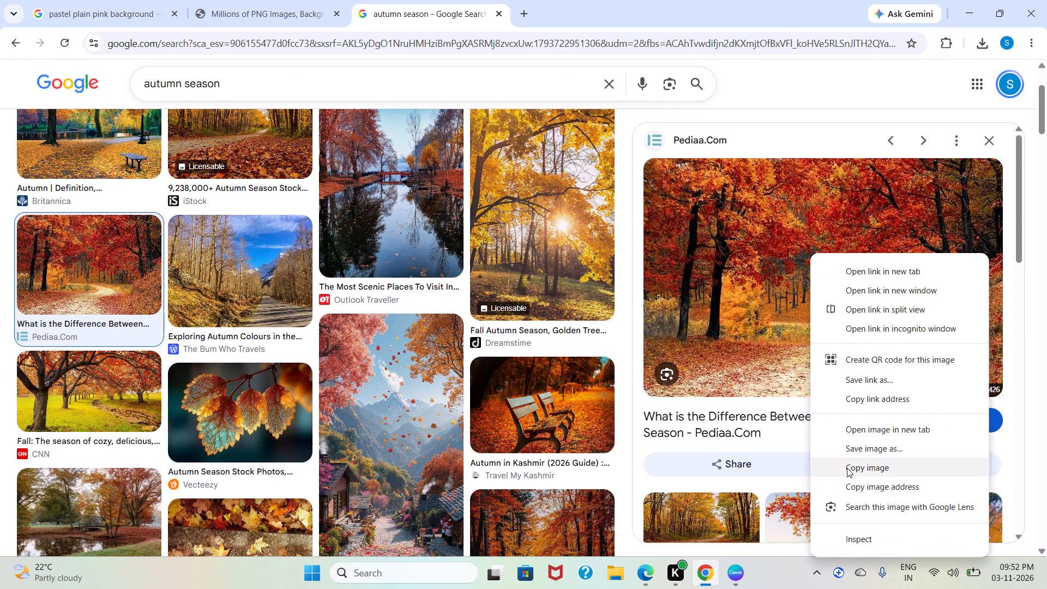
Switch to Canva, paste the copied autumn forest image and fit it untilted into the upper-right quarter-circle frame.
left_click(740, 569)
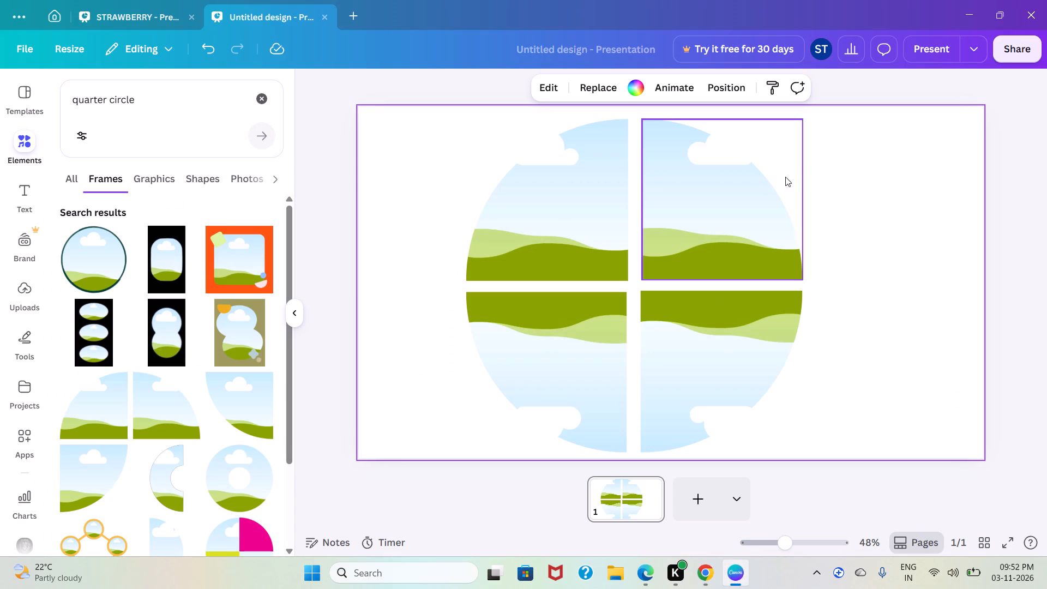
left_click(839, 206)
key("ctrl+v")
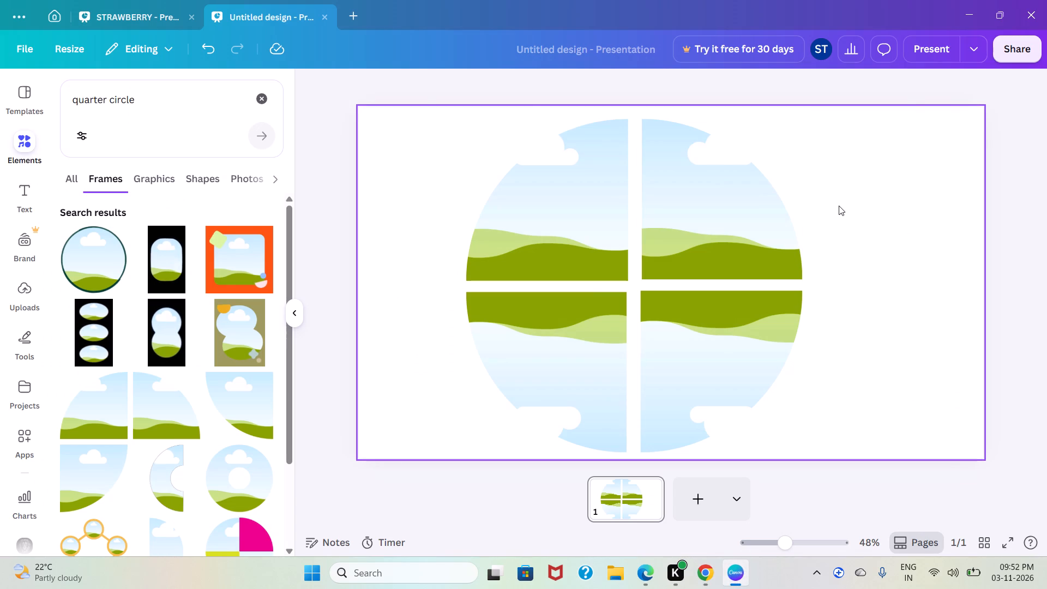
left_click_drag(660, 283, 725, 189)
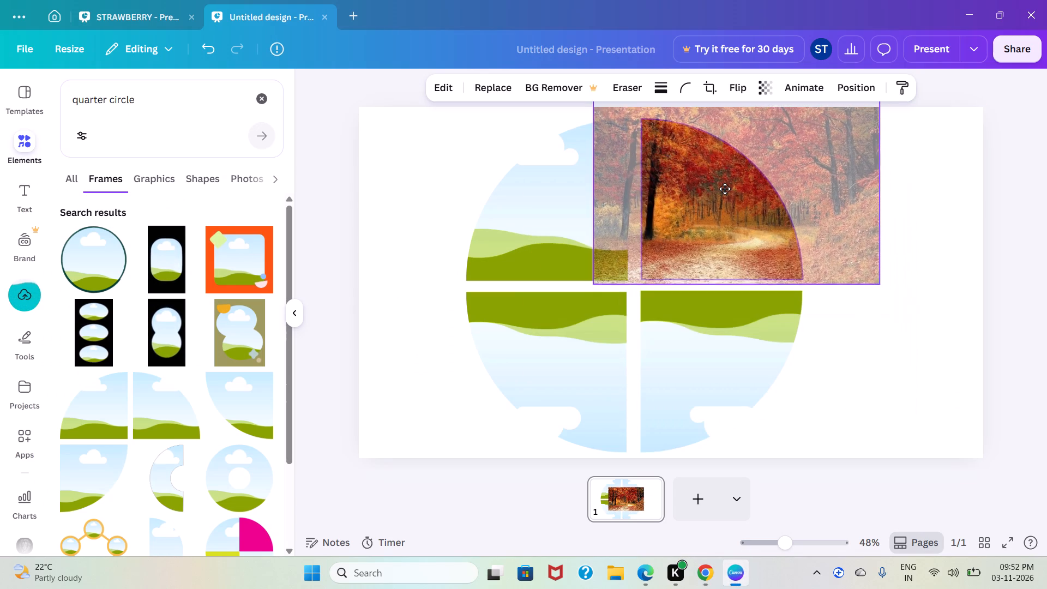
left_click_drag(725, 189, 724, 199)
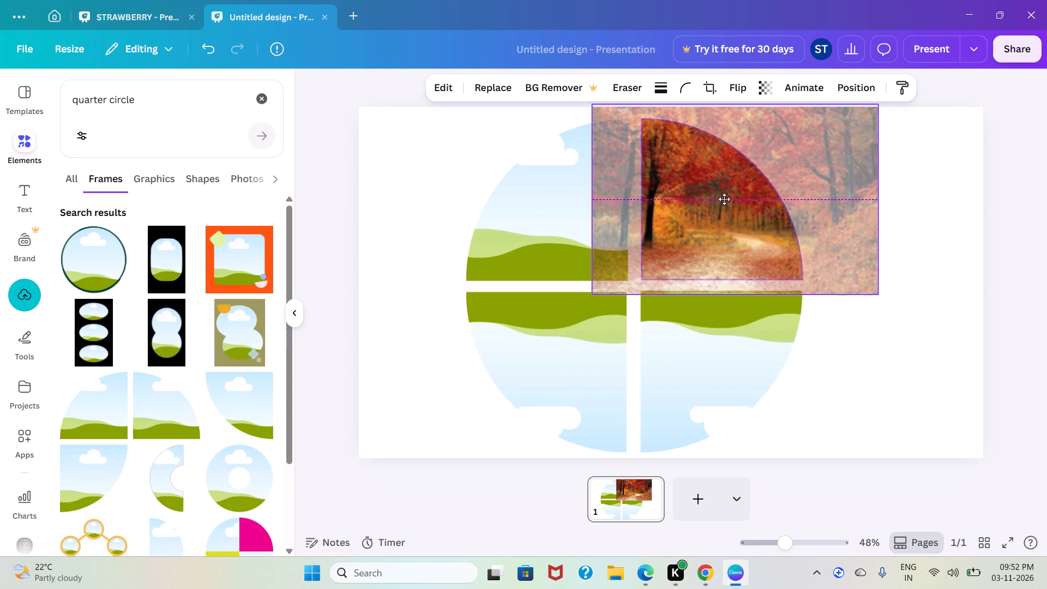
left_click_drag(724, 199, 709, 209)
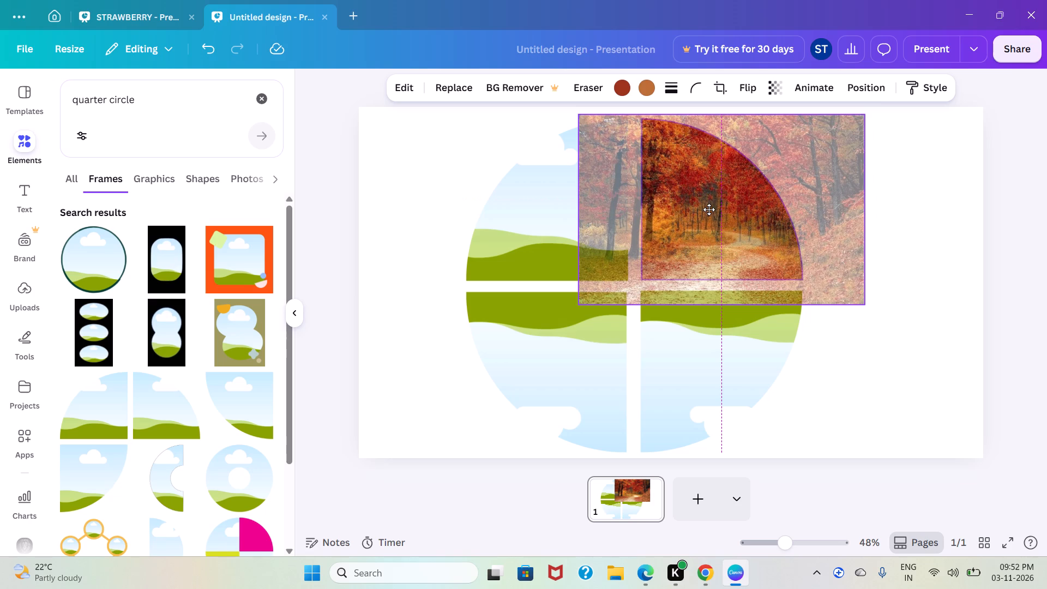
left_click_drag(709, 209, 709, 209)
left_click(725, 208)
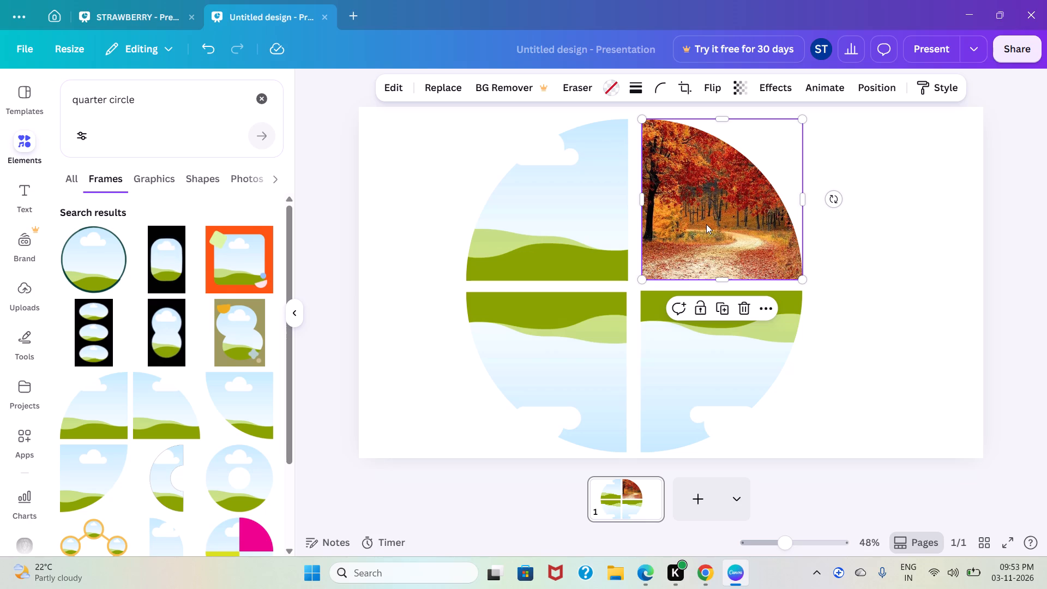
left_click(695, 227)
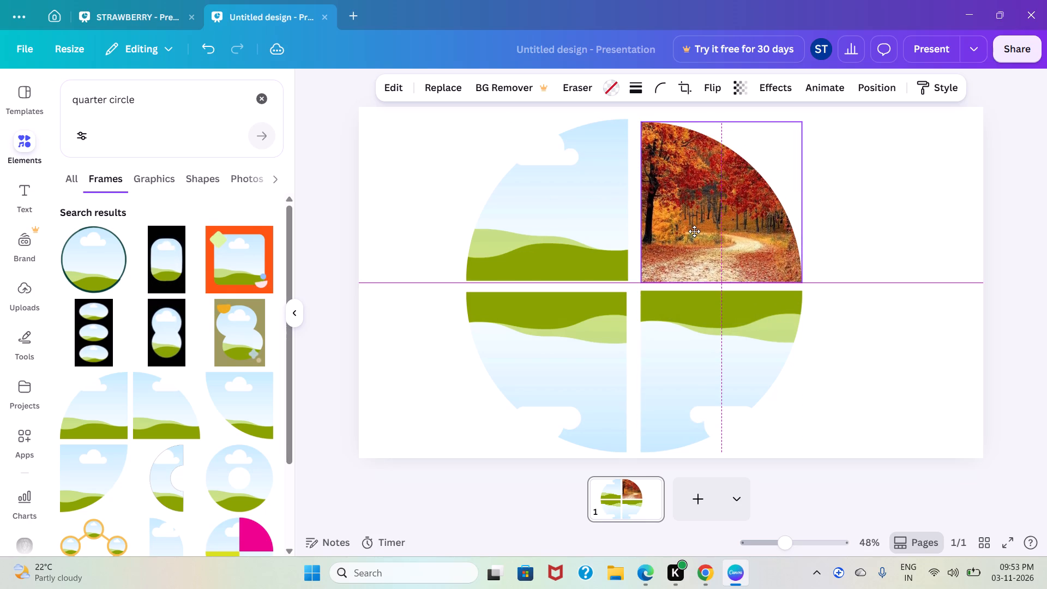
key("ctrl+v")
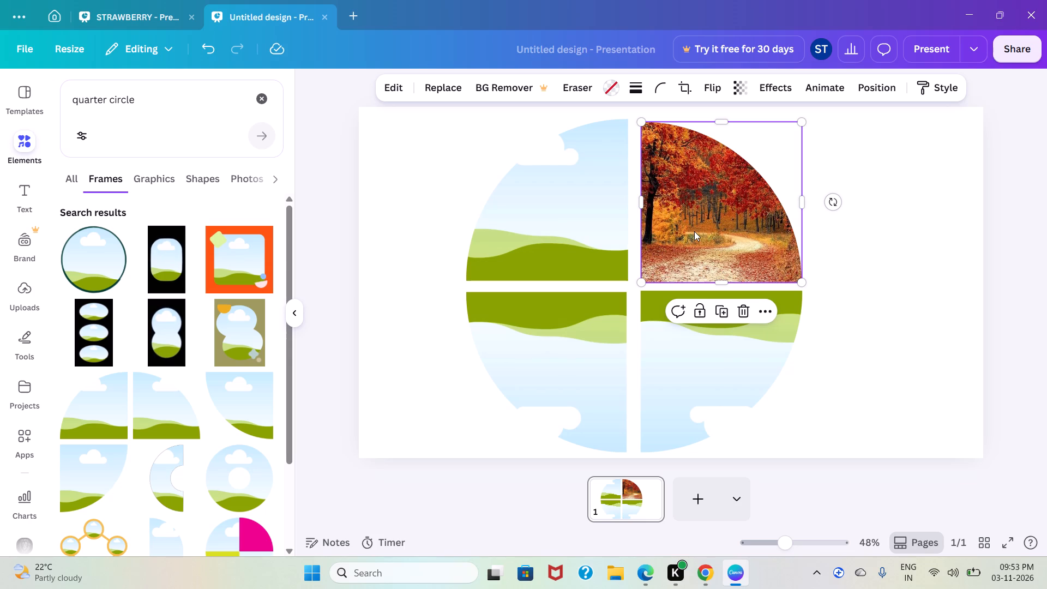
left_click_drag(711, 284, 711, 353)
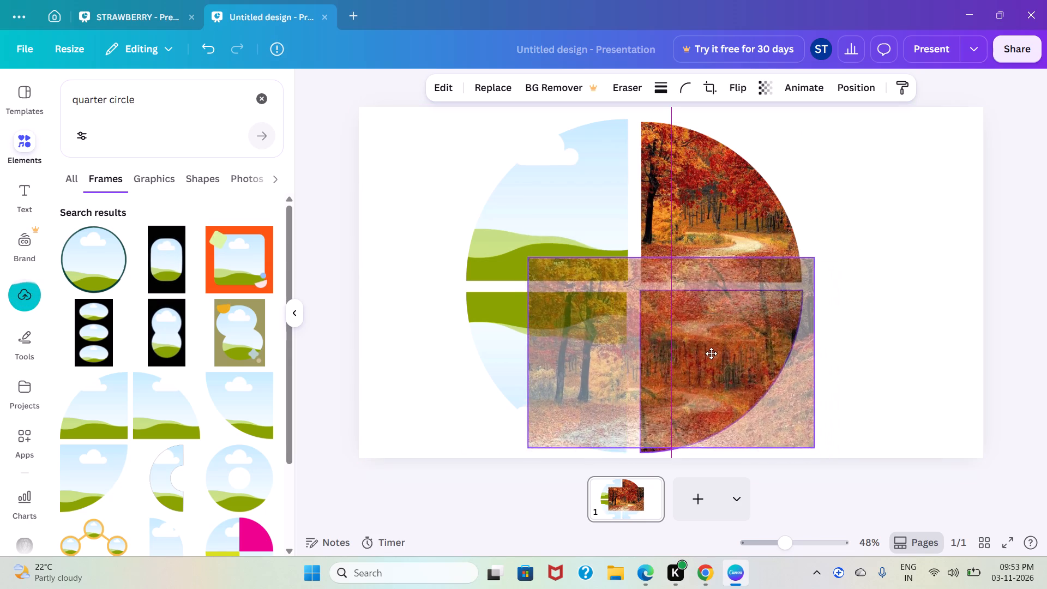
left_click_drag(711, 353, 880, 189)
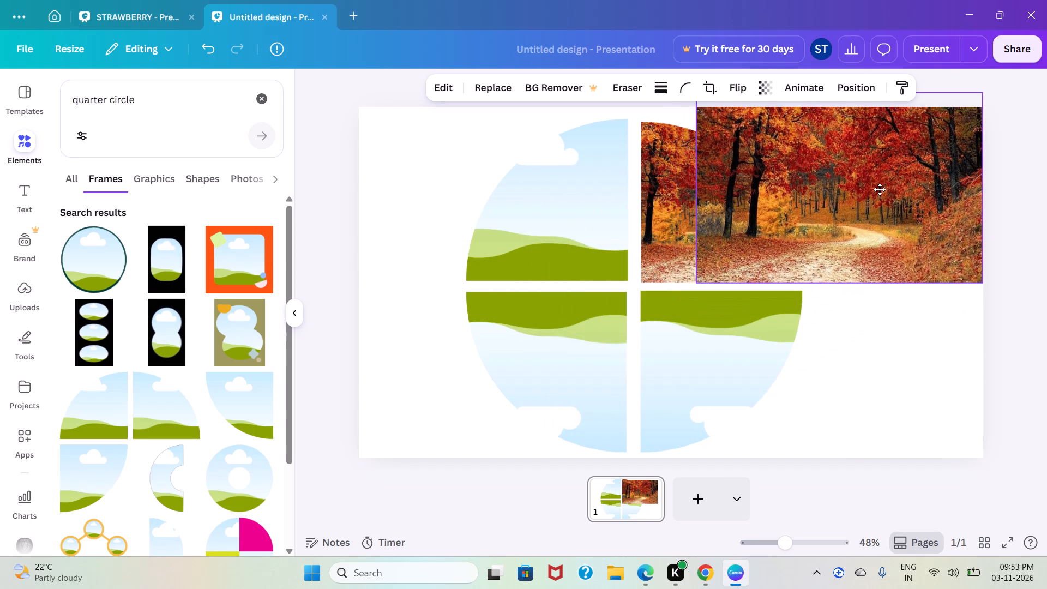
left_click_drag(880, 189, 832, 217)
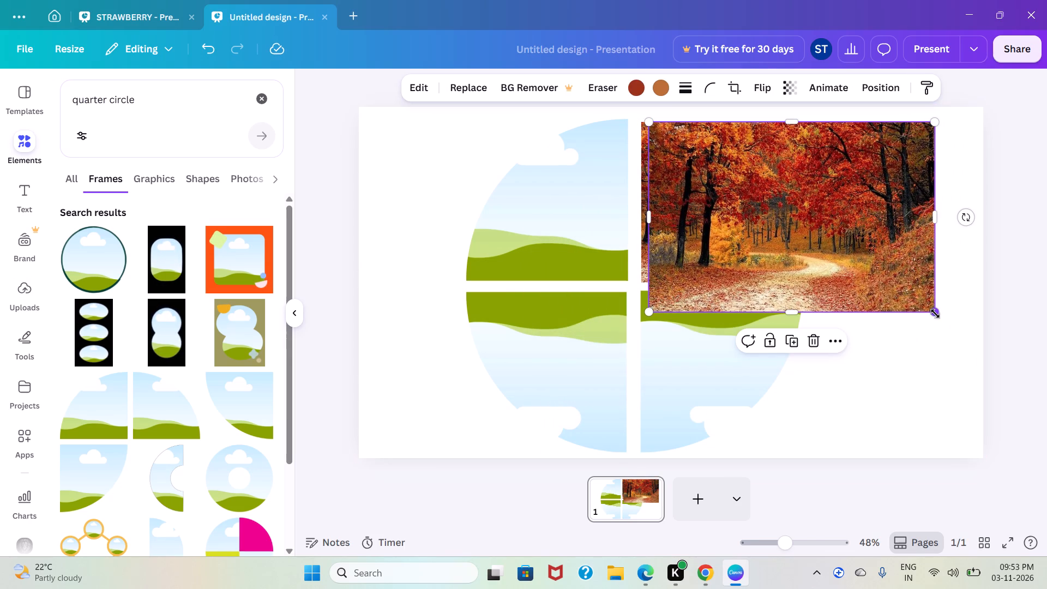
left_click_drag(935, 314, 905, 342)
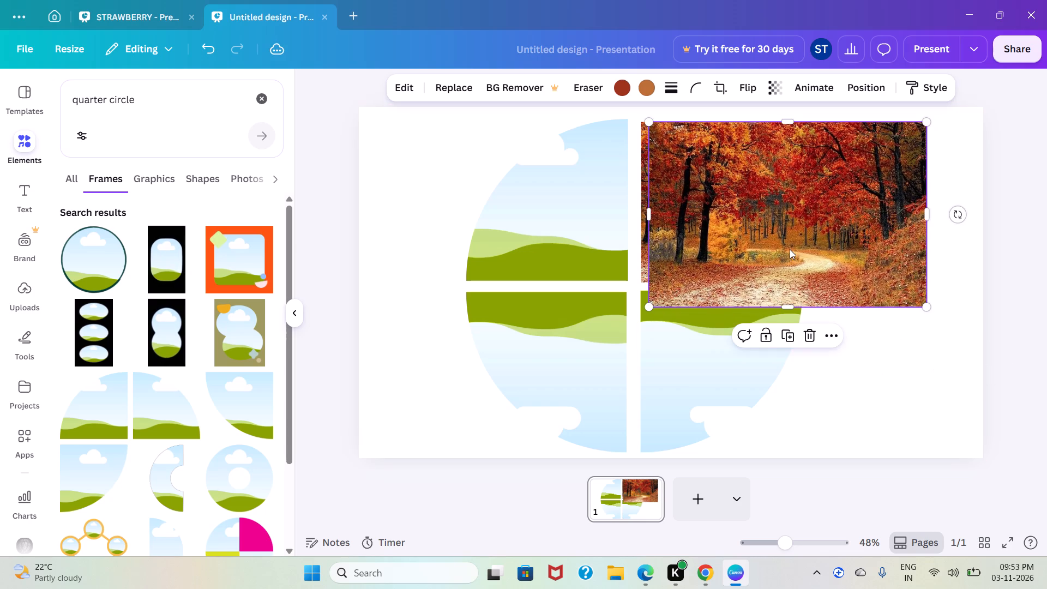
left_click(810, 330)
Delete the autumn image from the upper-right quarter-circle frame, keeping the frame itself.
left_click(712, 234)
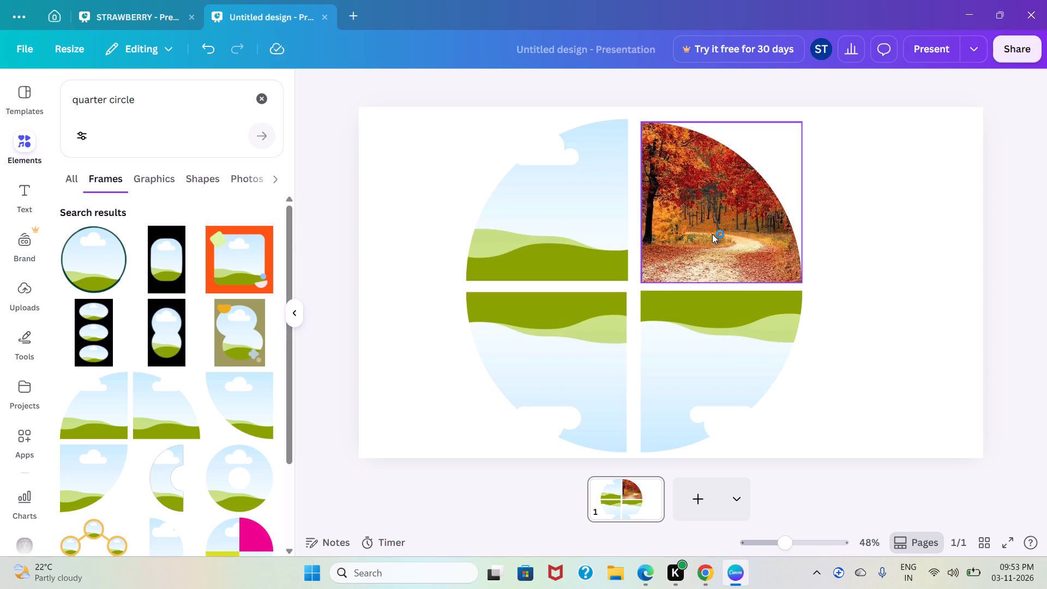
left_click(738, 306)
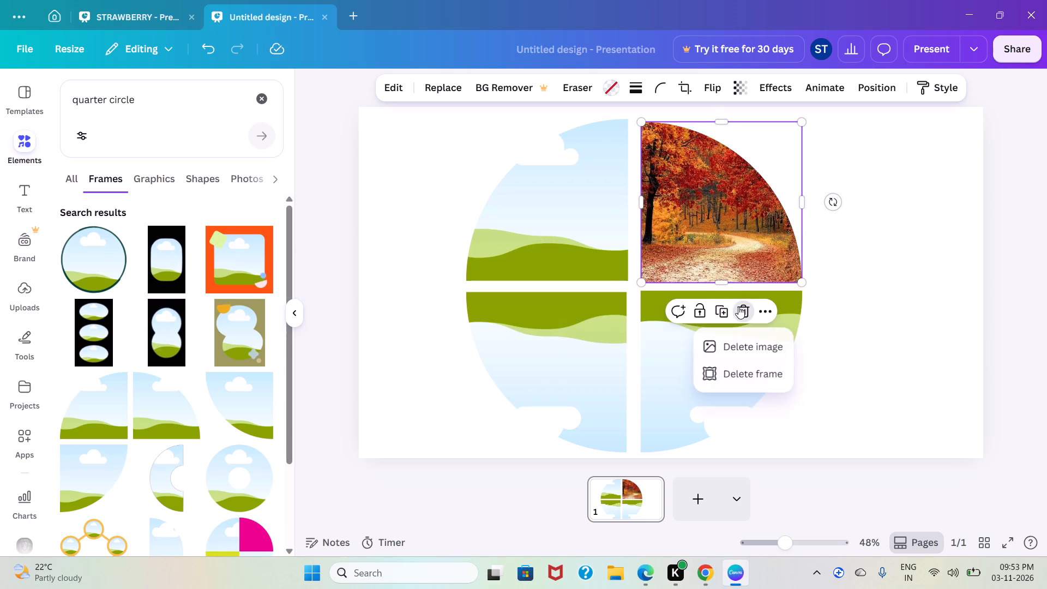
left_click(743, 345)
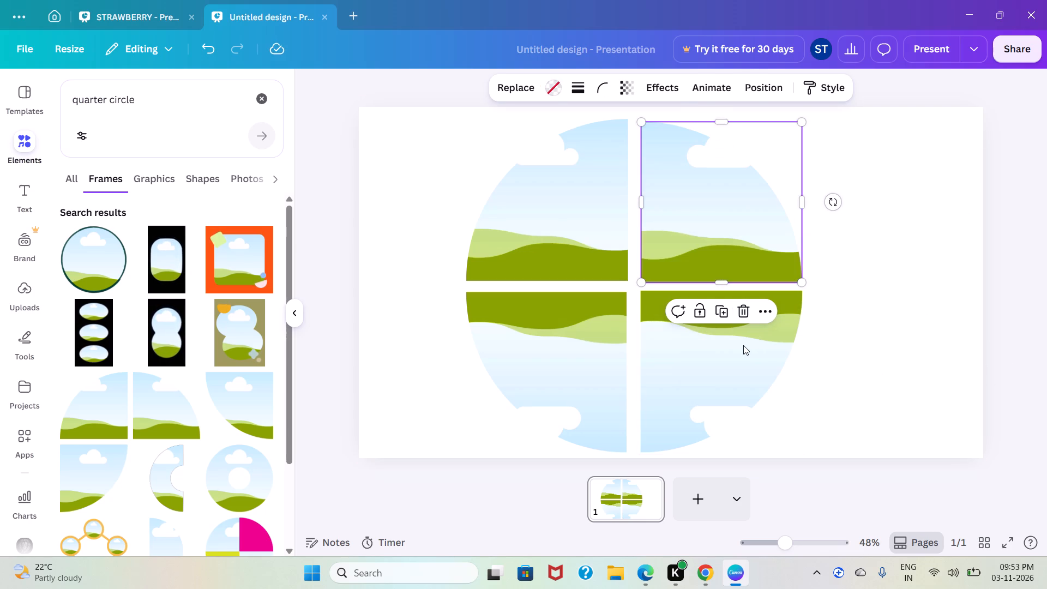
Paste the autumn forest image again, tilt it diagonally counterclockwise and place it in the upper-right quarter-circle frame.
left_click(878, 422)
key("ctrl+v")
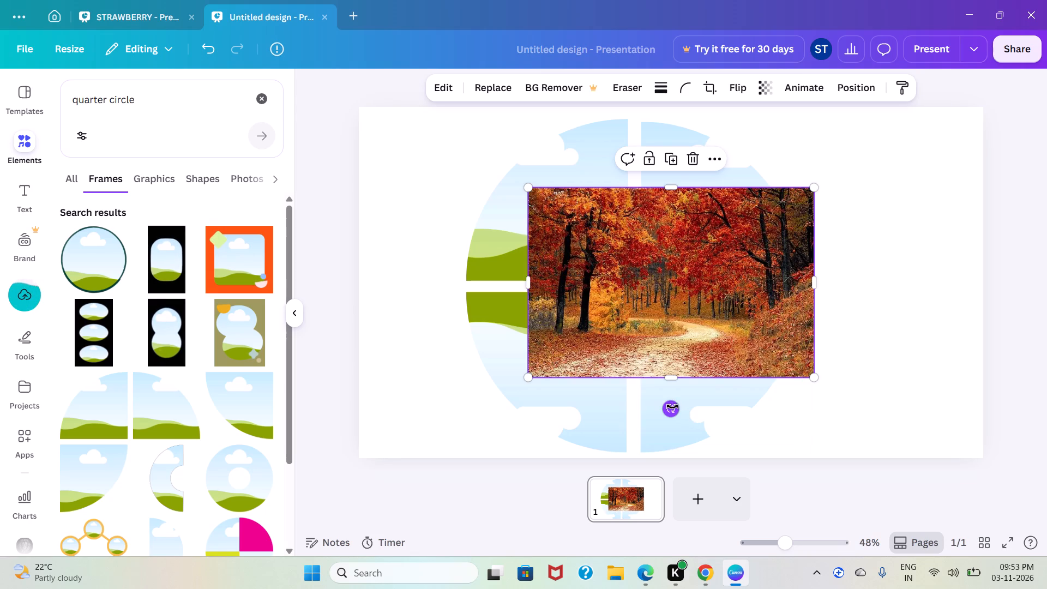
left_click_drag(672, 407, 775, 390)
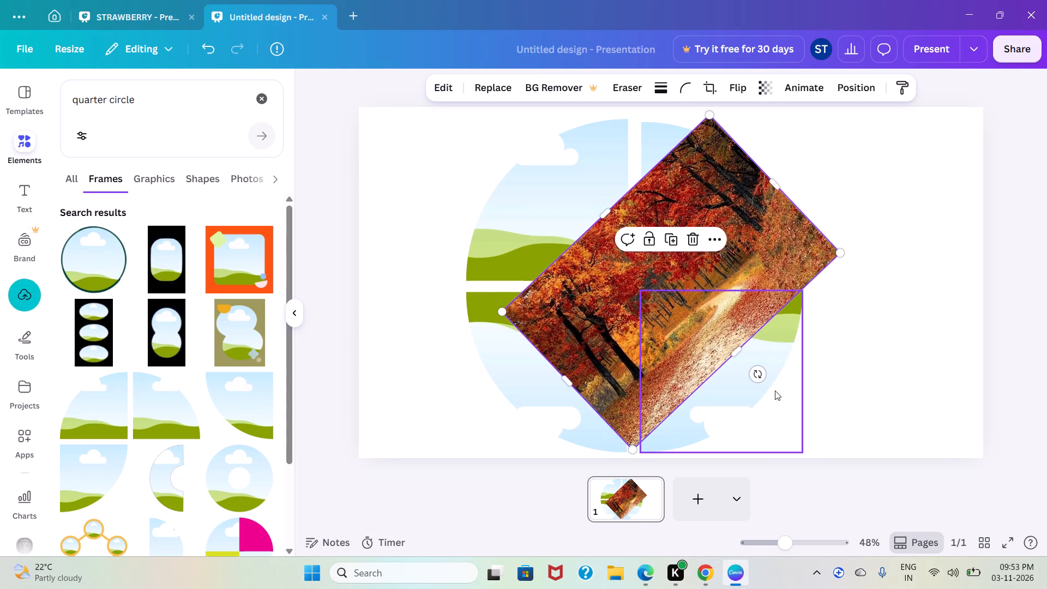
left_click_drag(663, 280, 705, 309)
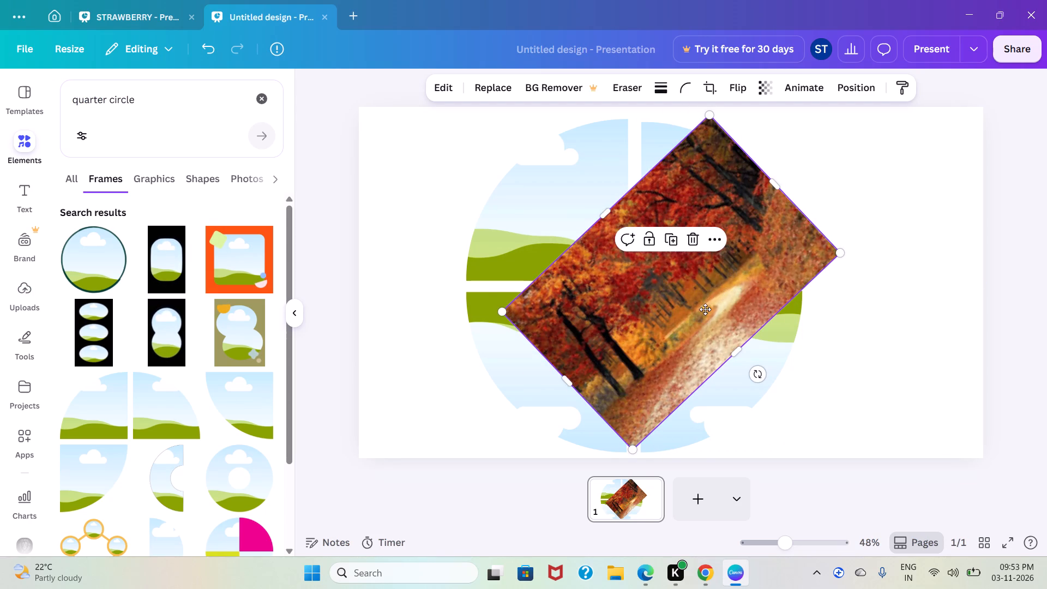
left_click_drag(705, 309, 693, 231)
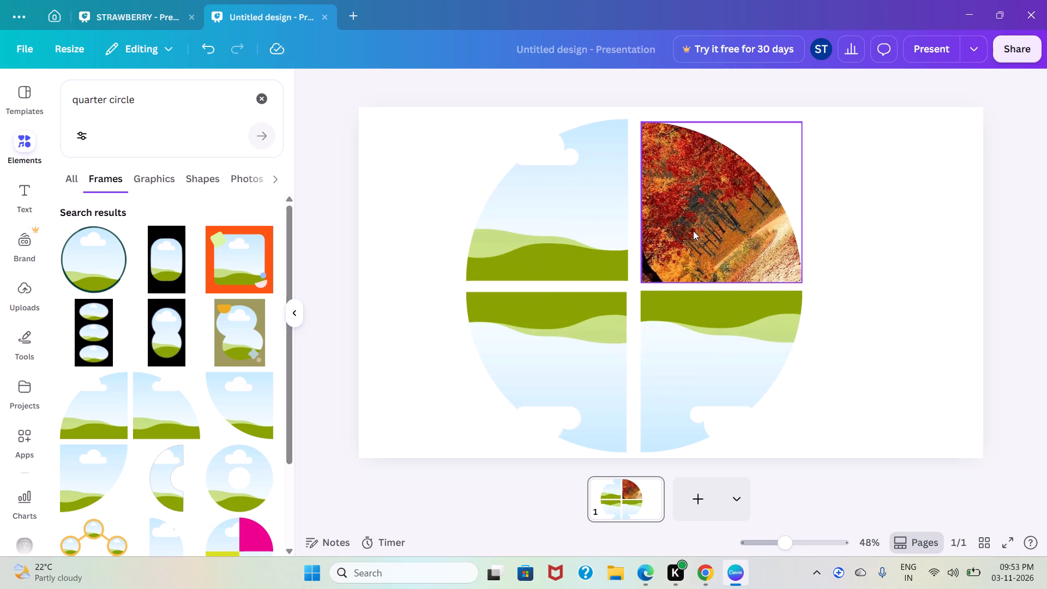
Switch to Chrome and change the Google Images search to "Winter season".
left_click(702, 569)
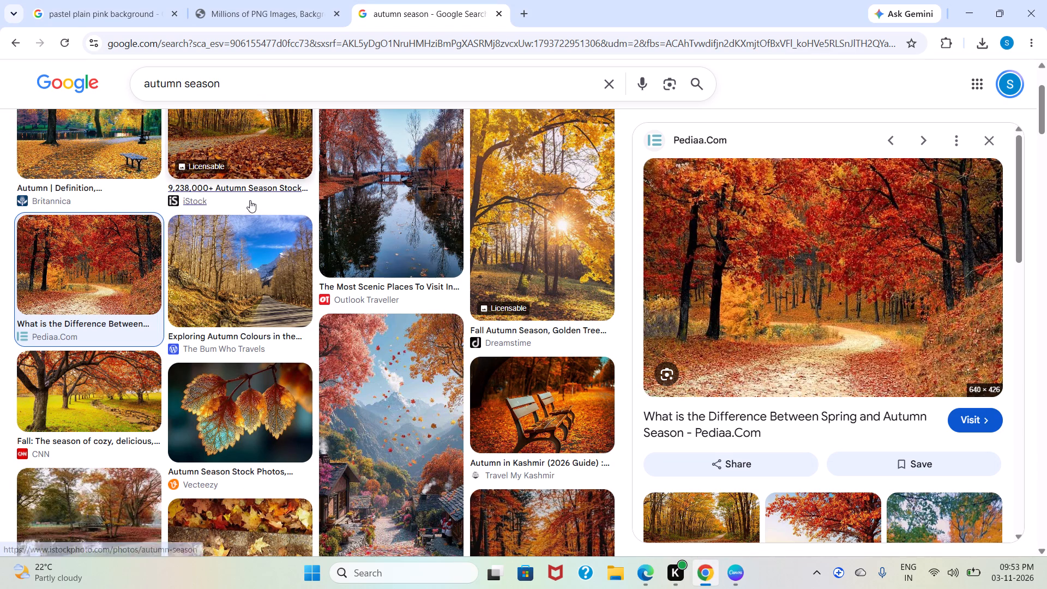
left_click_drag(182, 84, 116, 84)
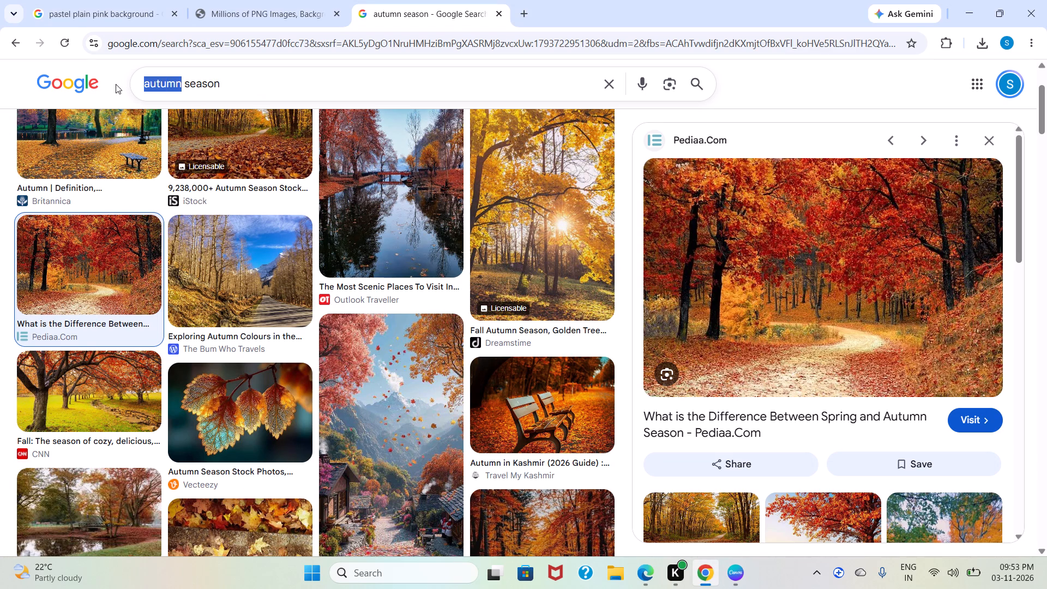
key("Return")
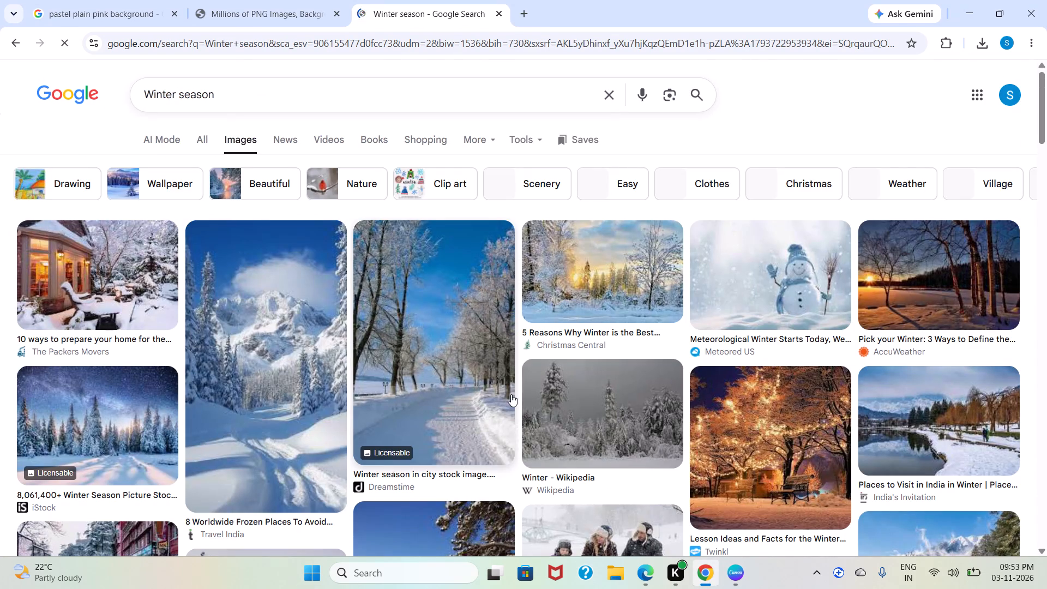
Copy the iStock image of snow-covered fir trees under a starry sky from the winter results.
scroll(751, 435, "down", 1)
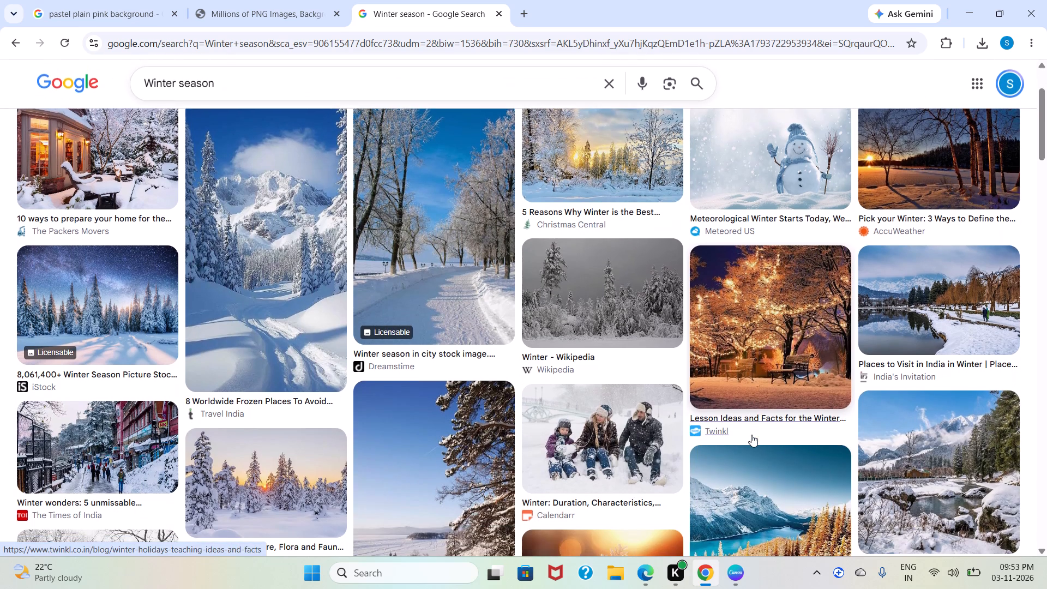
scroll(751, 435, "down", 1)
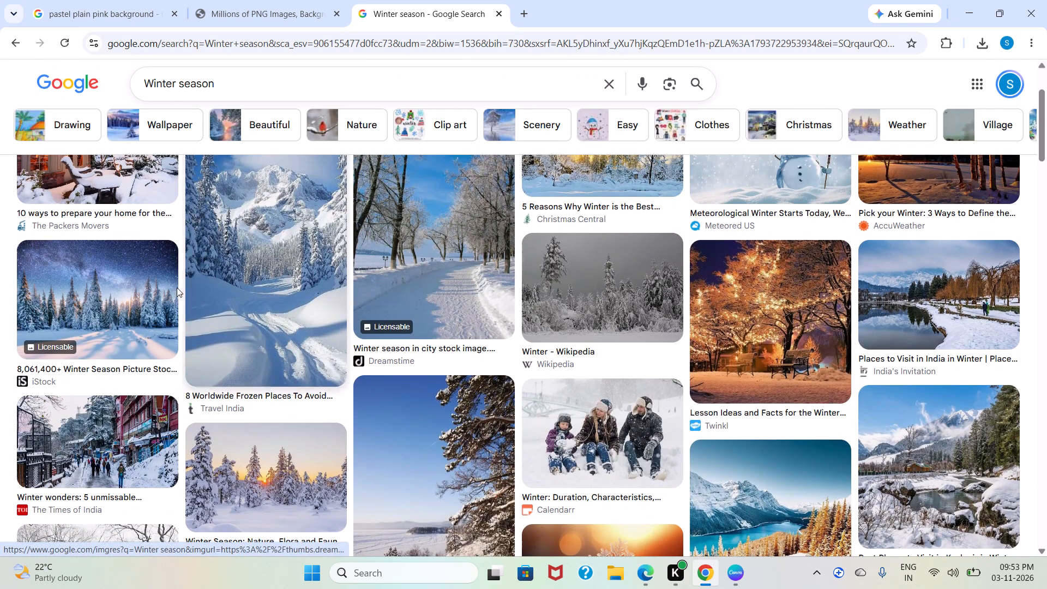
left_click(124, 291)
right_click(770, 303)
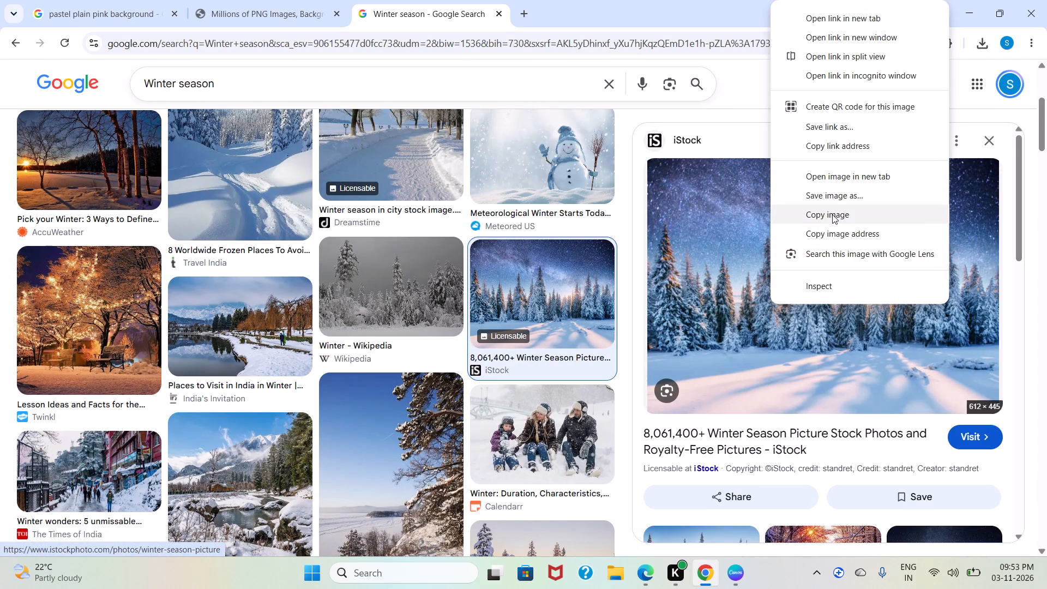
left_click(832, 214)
Copy the related Wallpapers.com image of a sunlit snowy forest path.
scroll(827, 392, "down", 2)
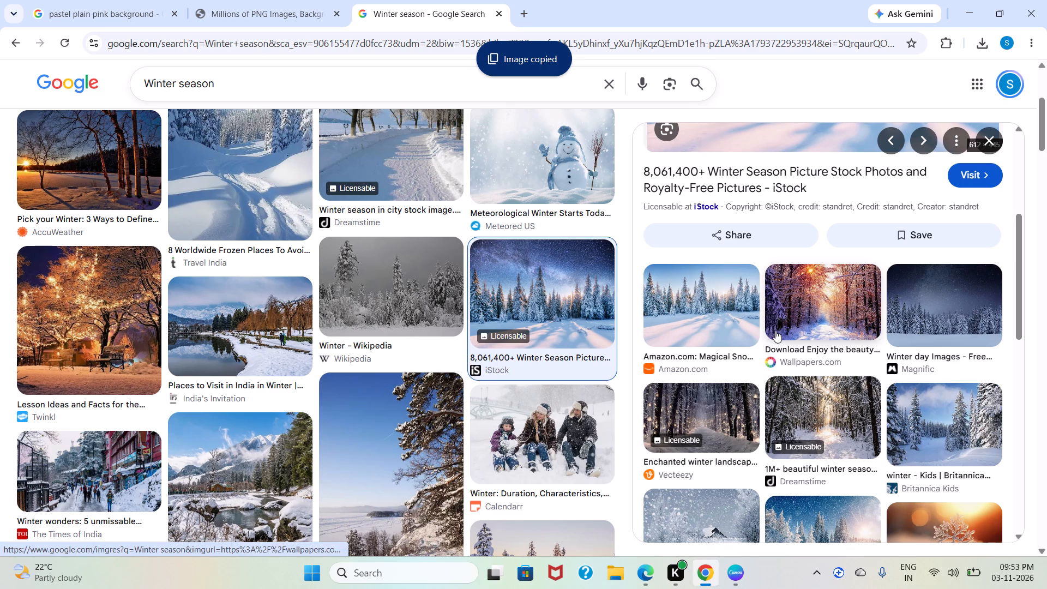
left_click(809, 311)
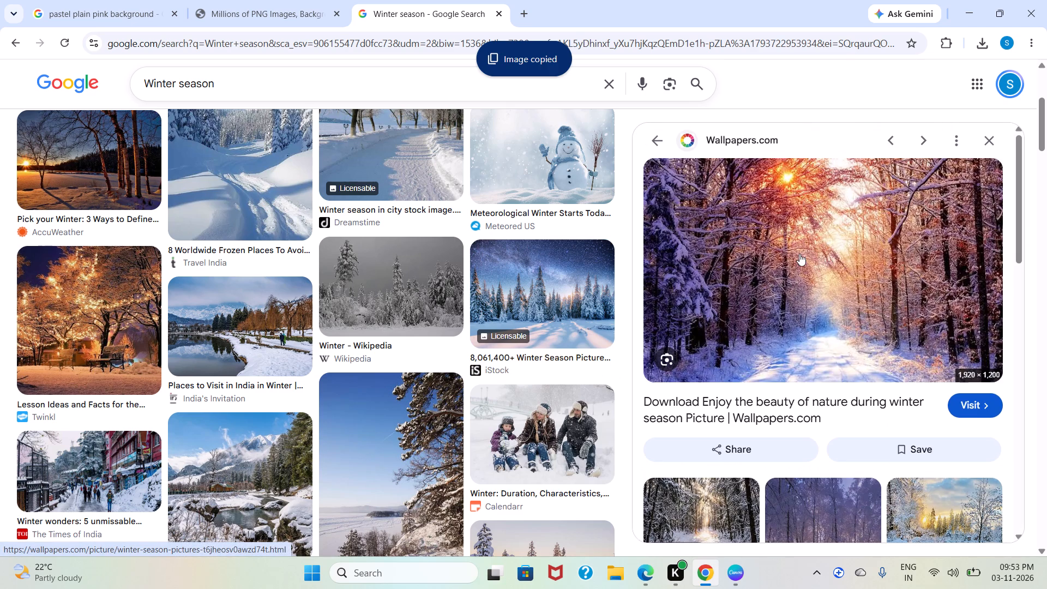
right_click(799, 254)
left_click(847, 470)
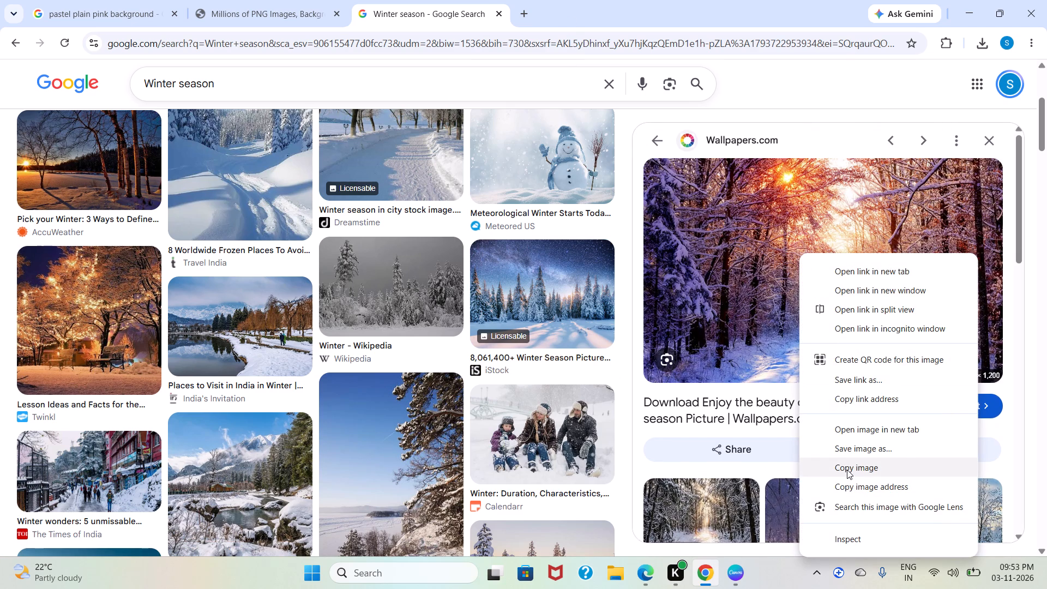
Switch to Canva, paste the winter forest image, tilt it clockwise and place it in the upper-left quarter-circle frame.
left_click(720, 576)
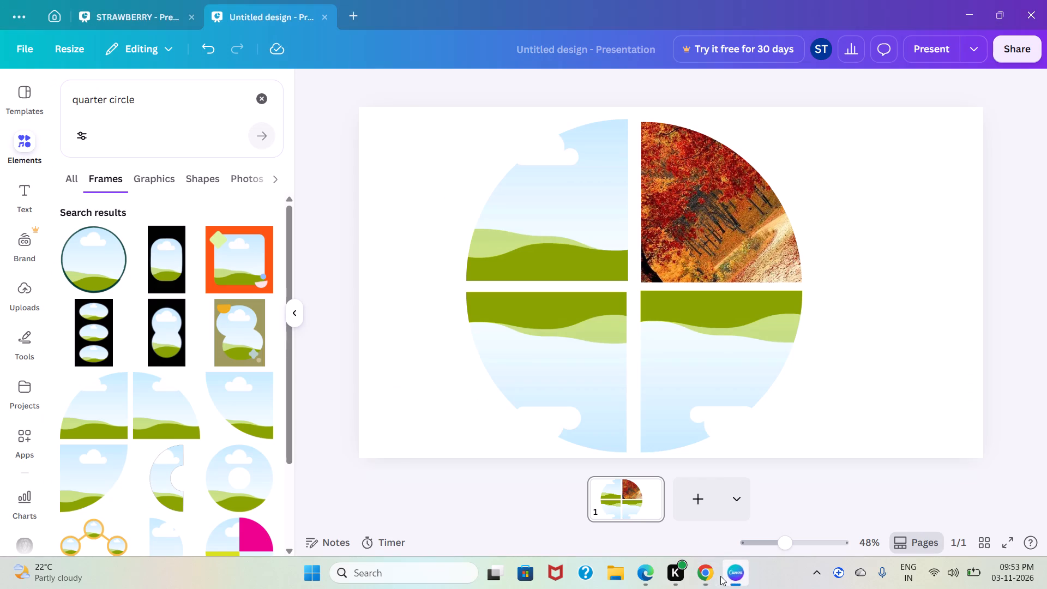
left_click(876, 240)
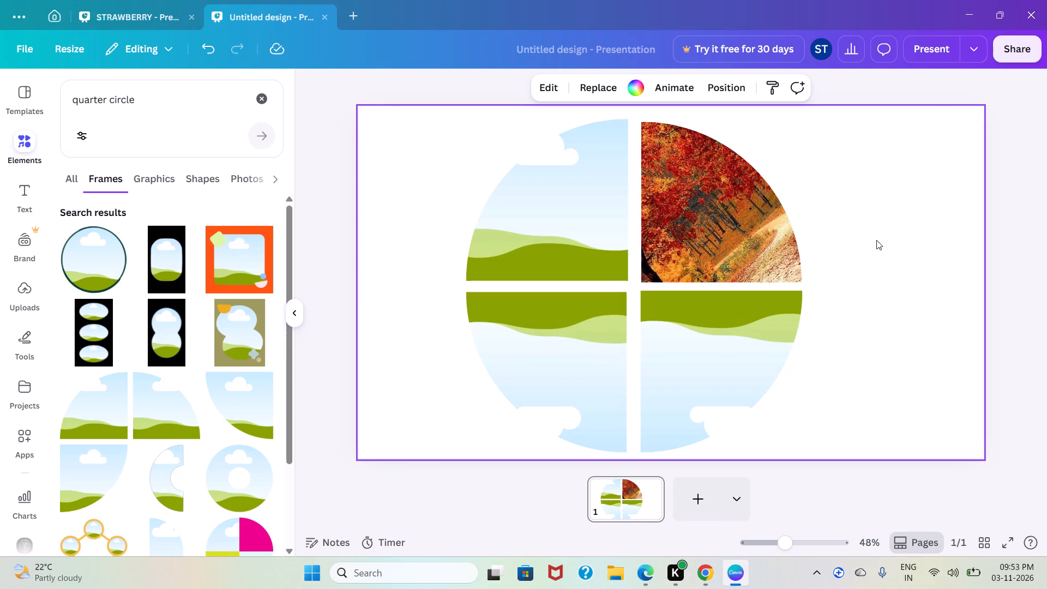
key("ctrl+v")
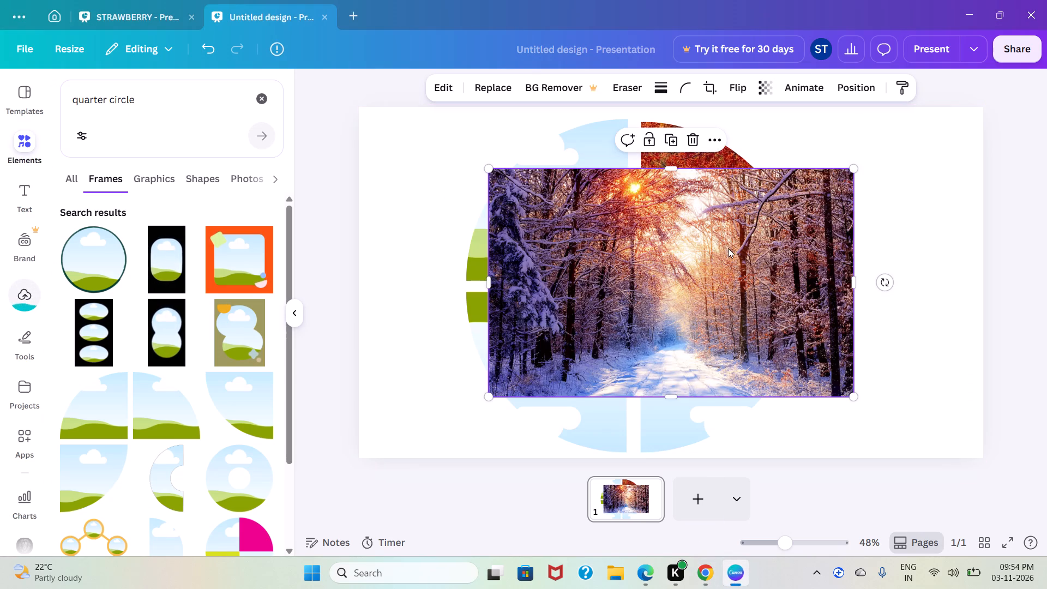
left_click_drag(889, 283, 795, 370)
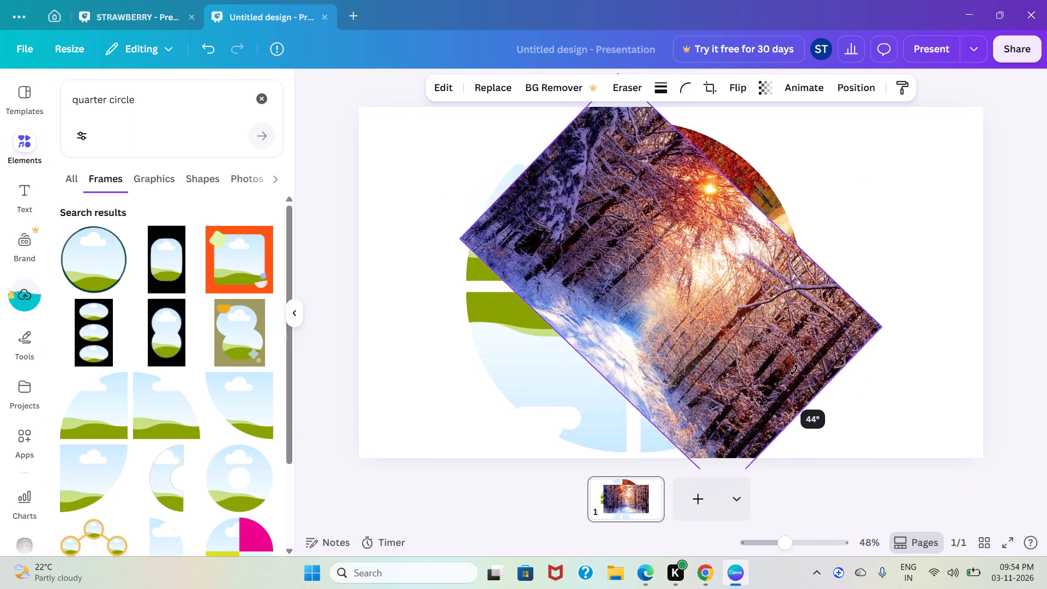
left_click_drag(795, 370, 814, 346)
left_click_drag(633, 254, 541, 206)
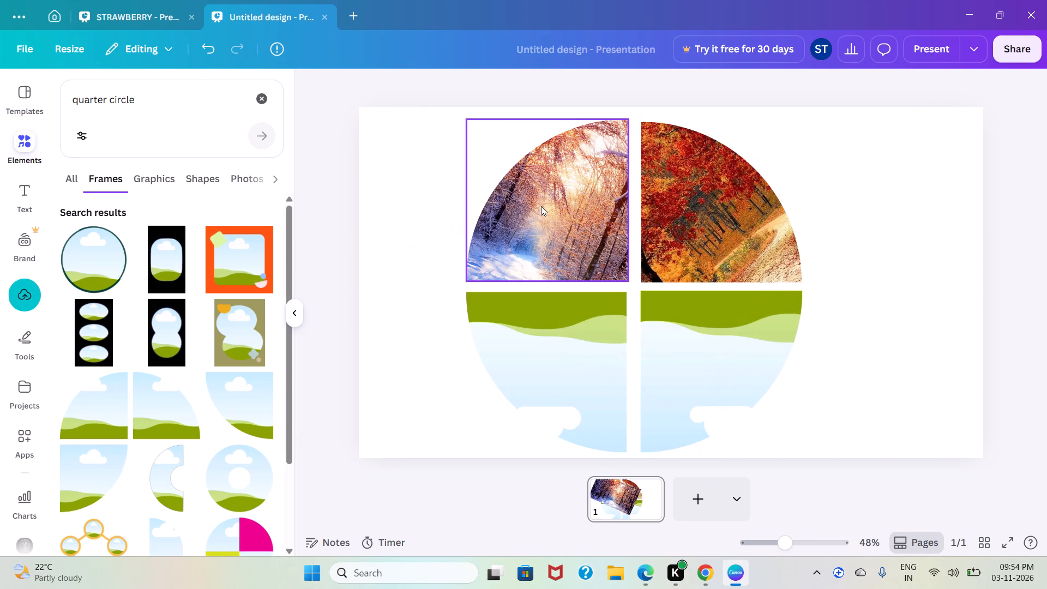
Delete the winter image from the upper-left quarter-circle frame while keeping the frame.
left_click(558, 227)
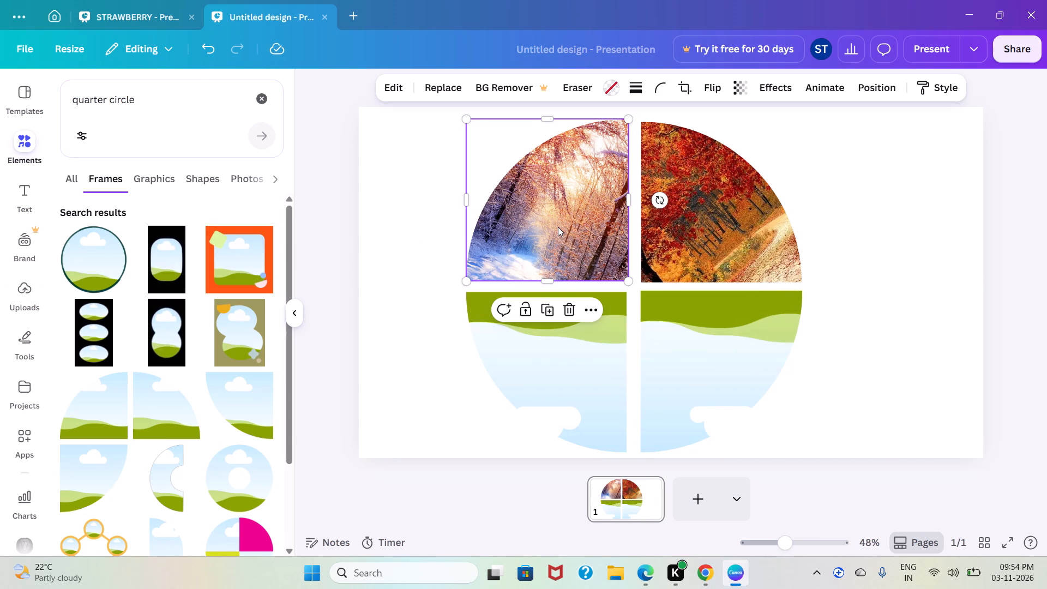
left_click(588, 304)
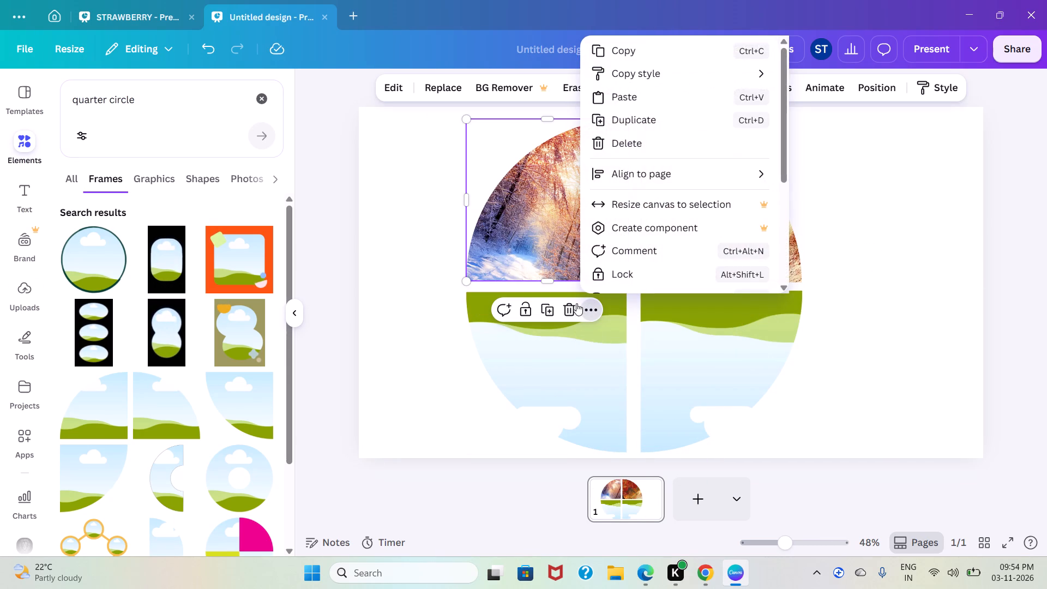
left_click(570, 308)
left_click(572, 348)
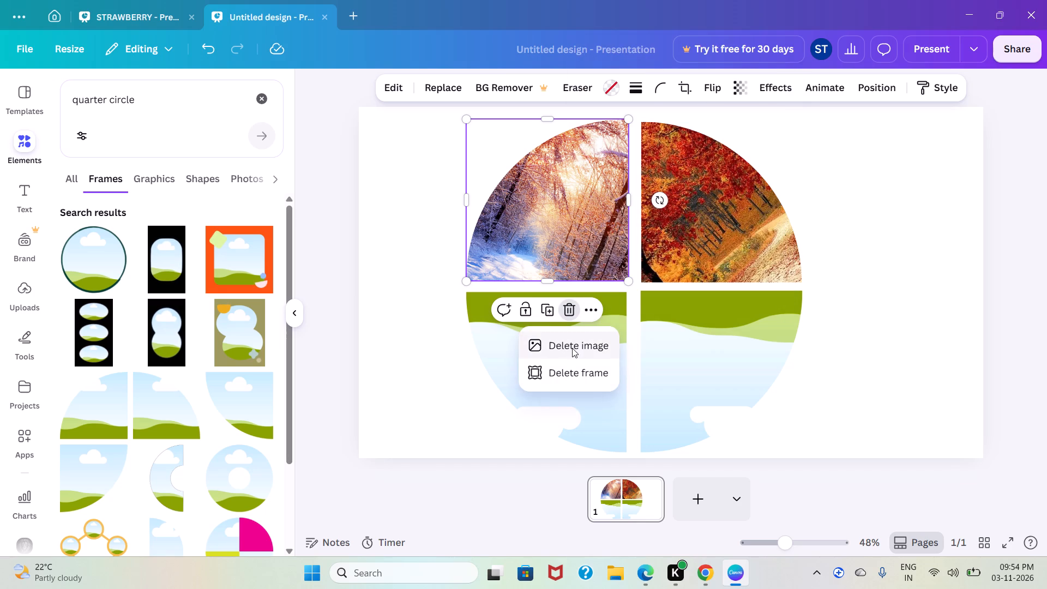
Paste the winter forest image again, tilt it clockwise and place it in the empty upper-left quarter-circle frame.
left_click(889, 389)
key("ctrl+v")
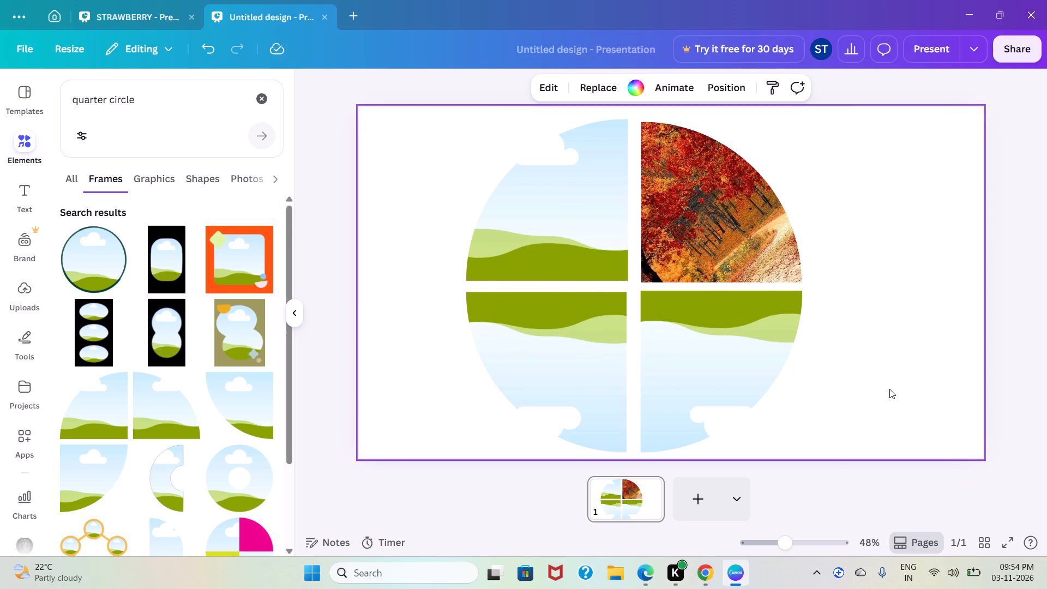
left_click_drag(855, 397, 708, 339)
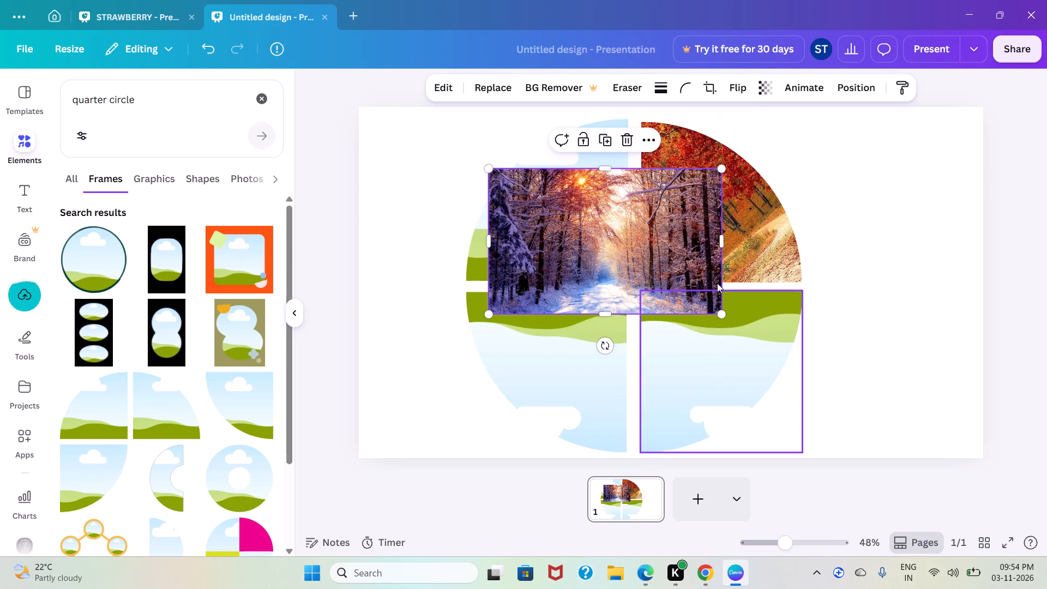
left_click(628, 259)
left_click_drag(627, 245, 856, 252)
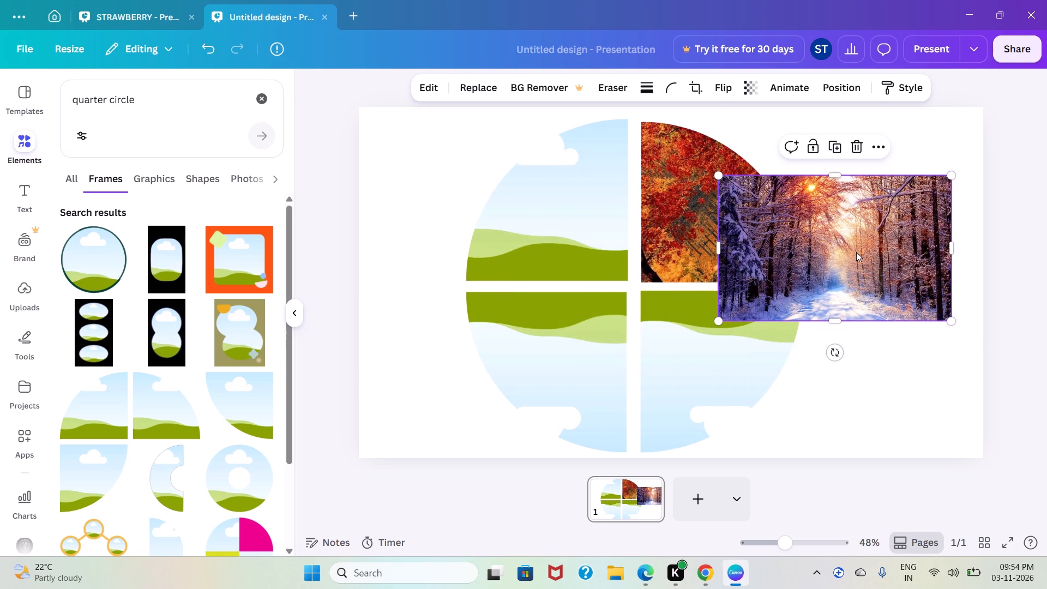
left_click_drag(836, 354, 810, 375)
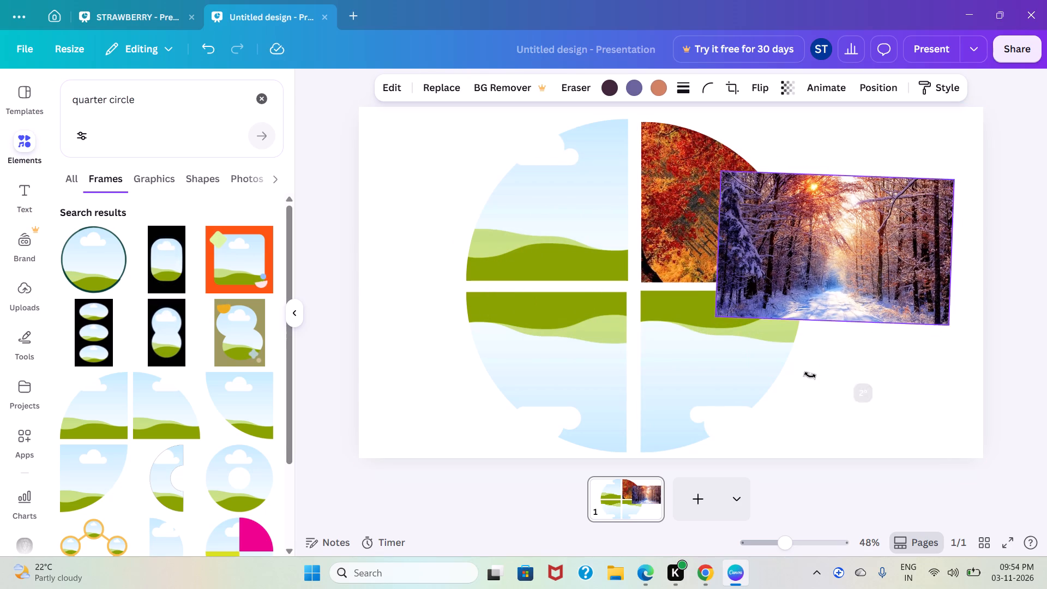
left_click_drag(810, 375, 789, 379)
left_click_drag(830, 251, 603, 289)
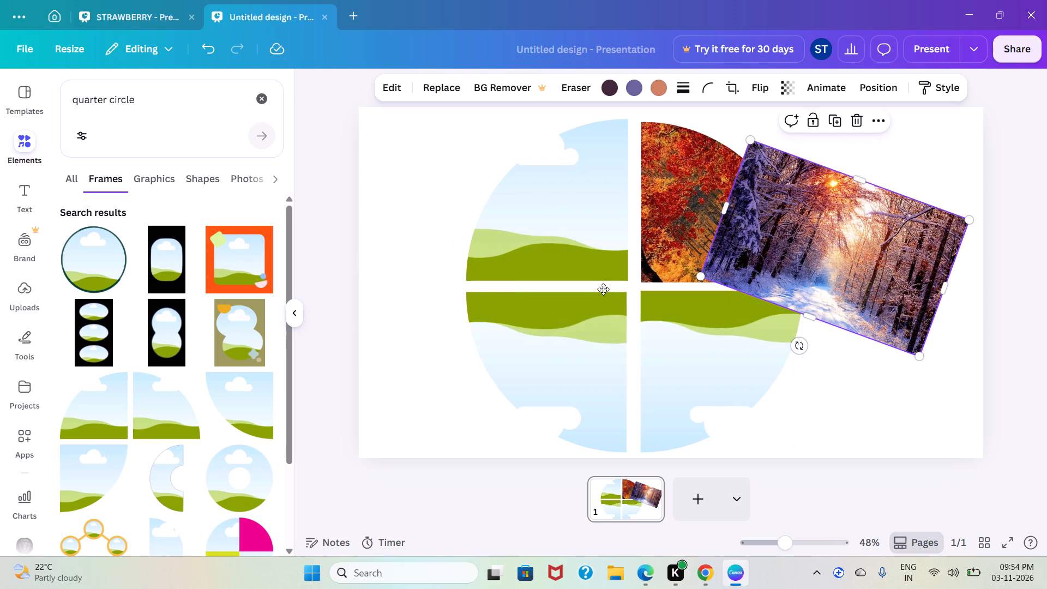
left_click_drag(603, 289, 569, 221)
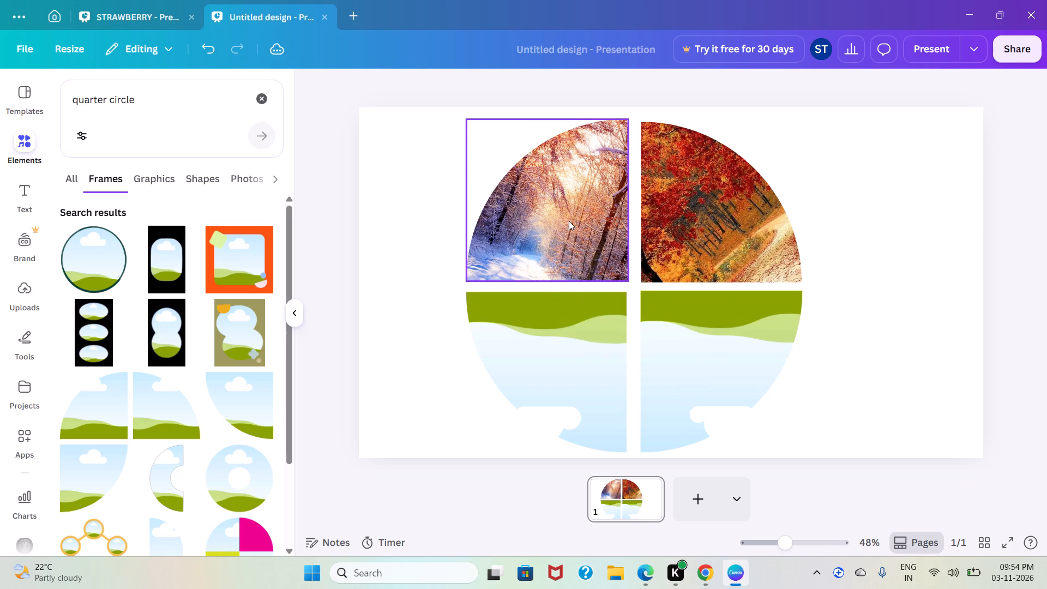
Switch to Chrome and change the Google Images search to "Summer season".
left_click(693, 574)
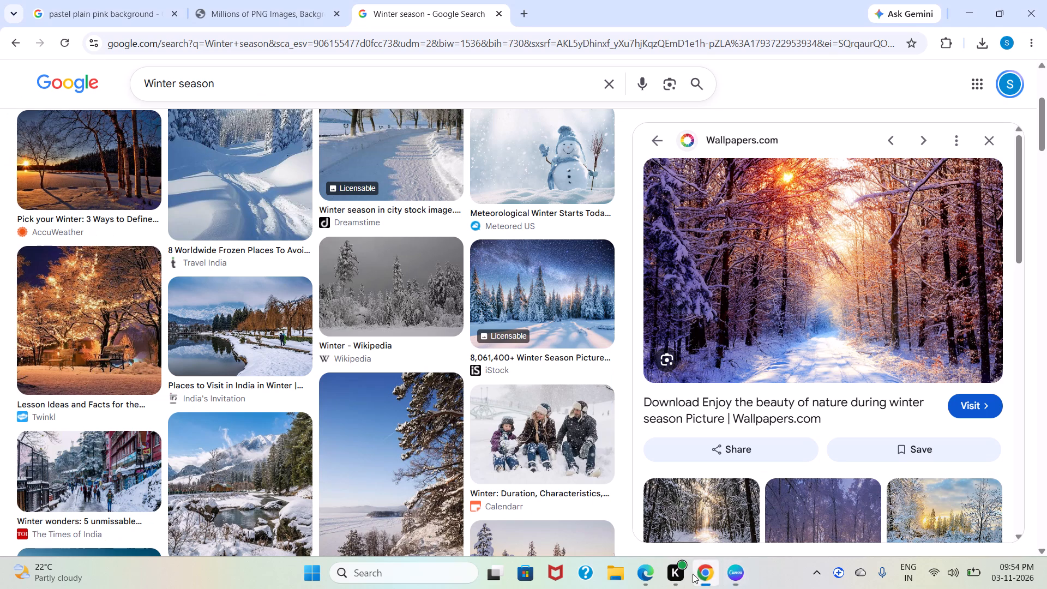
left_click_drag(174, 83, 152, 82)
left_click_drag(152, 82, 101, 74)
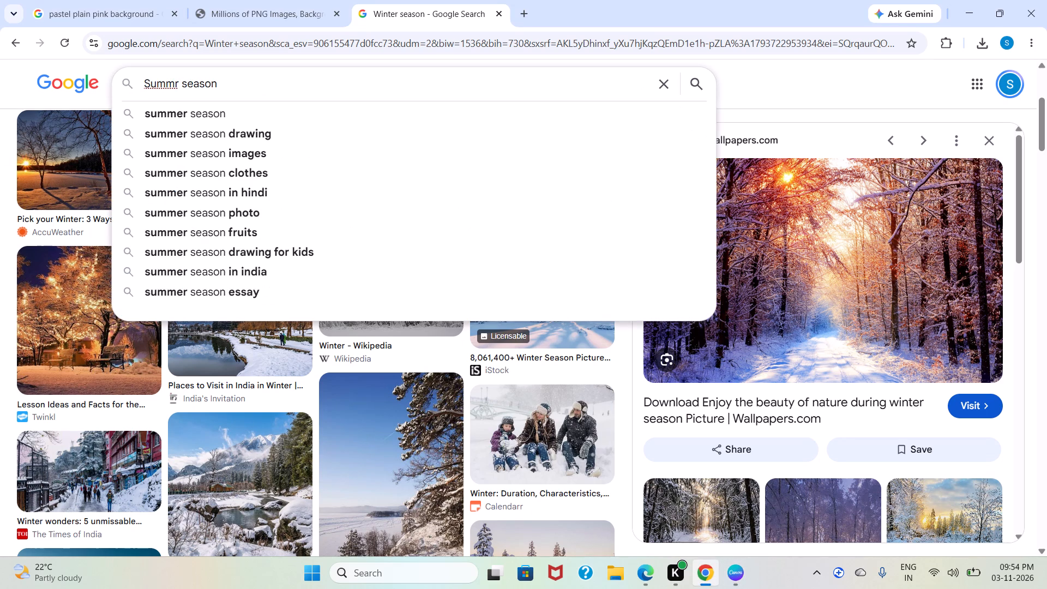
key("BackSpace")
type("er")
key("Return")
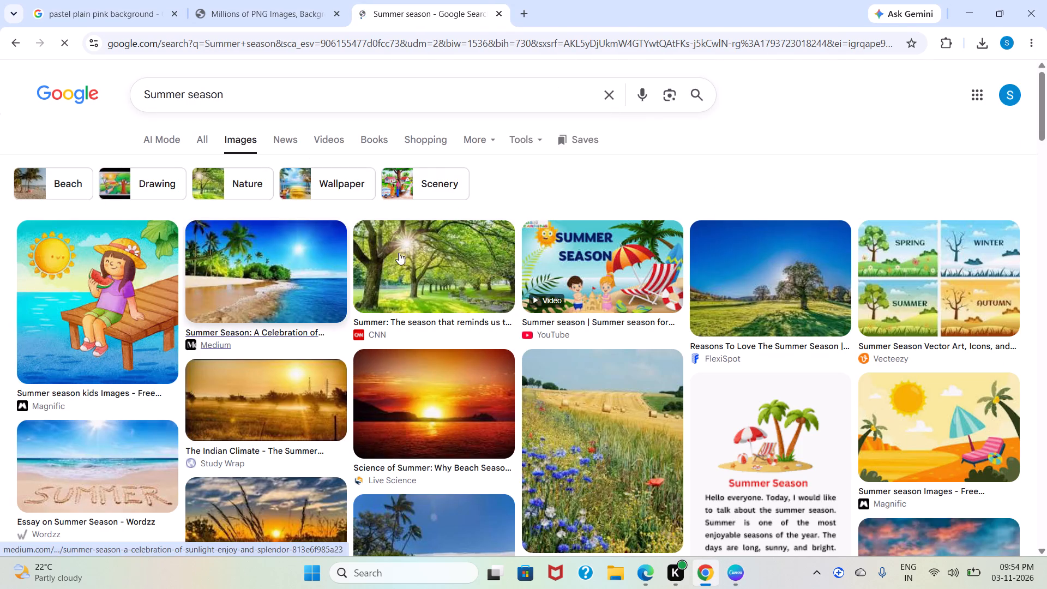
Copy the CNN image of sunlit green trees in a park from the summer results.
left_click(438, 283)
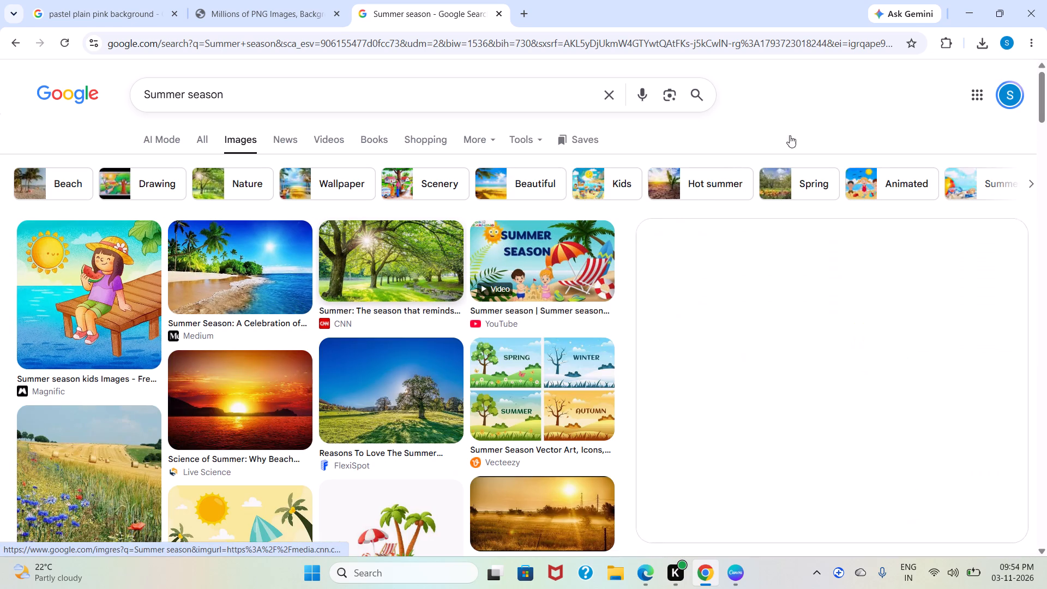
right_click(792, 313)
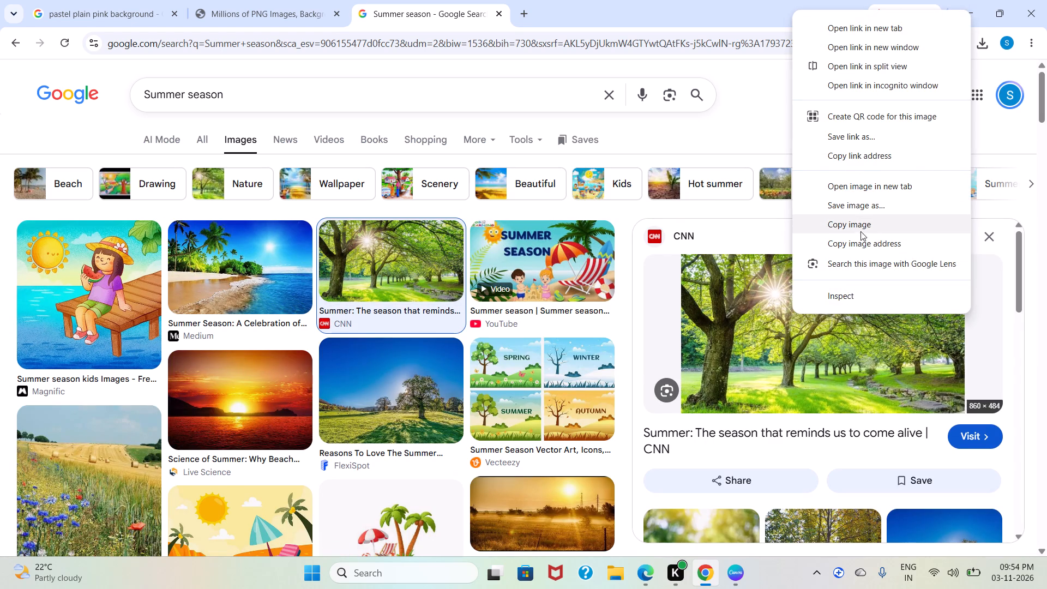
left_click(860, 226)
Switch to Canva, paste the summer park image and move it over the upper-right part of the slide.
left_click(733, 570)
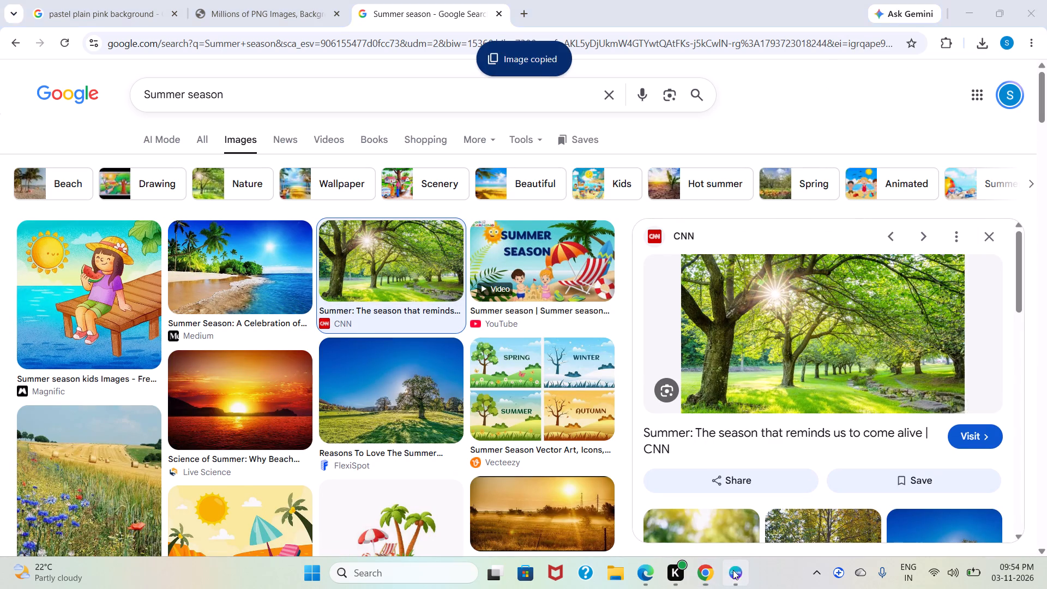
left_click(866, 329)
key("ctrl+v")
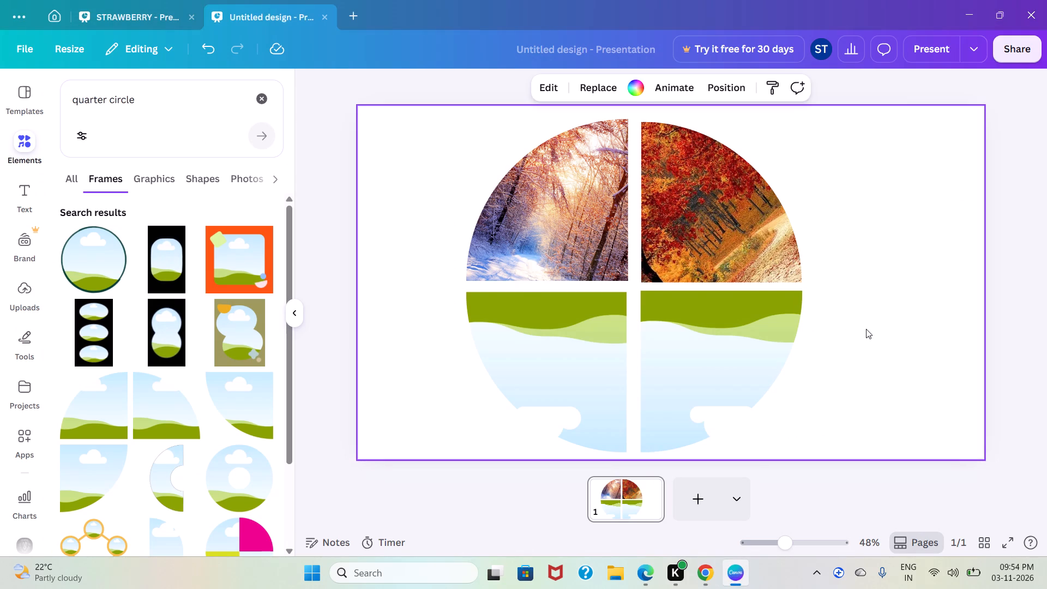
left_click_drag(642, 278, 823, 200)
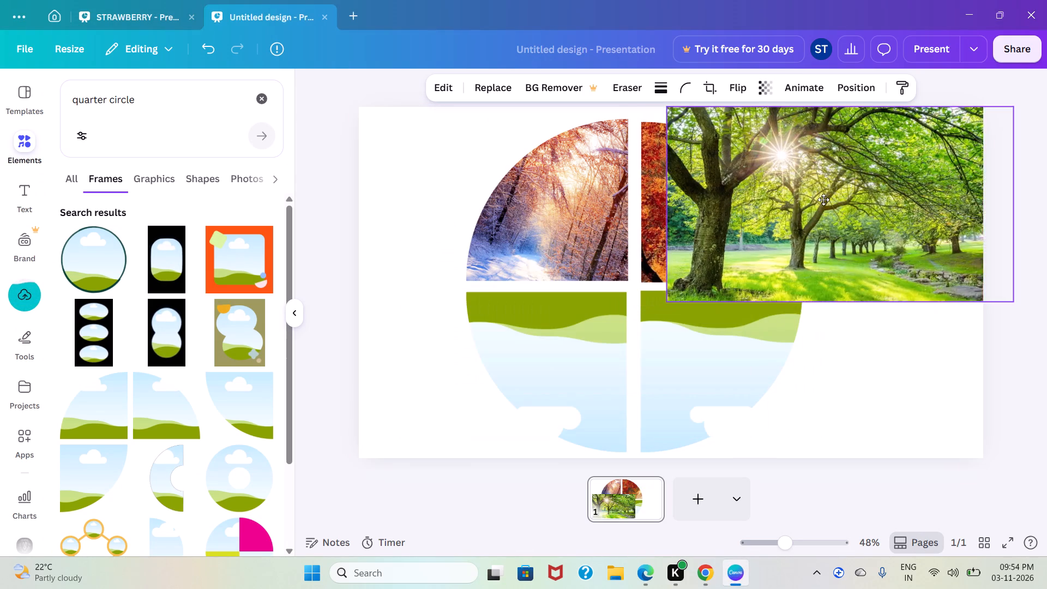
left_click_drag(823, 200, 569, 348)
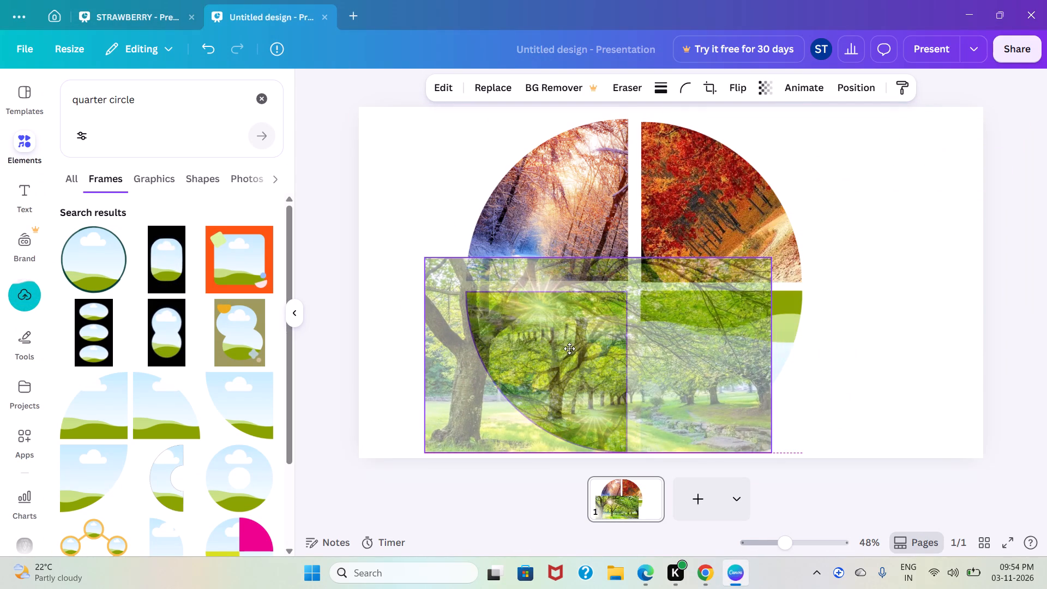
left_click_drag(569, 348, 809, 181)
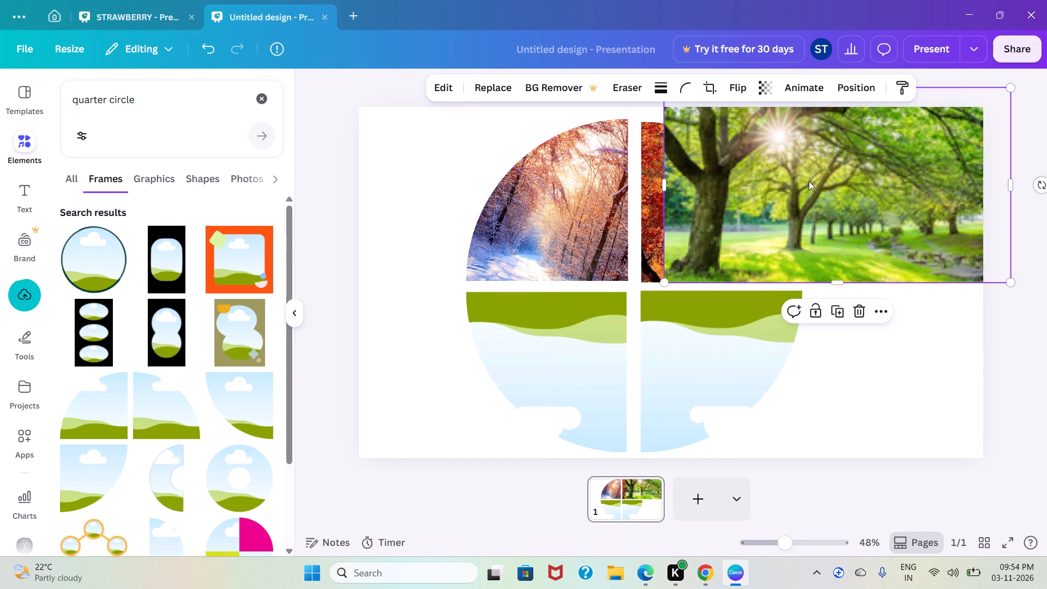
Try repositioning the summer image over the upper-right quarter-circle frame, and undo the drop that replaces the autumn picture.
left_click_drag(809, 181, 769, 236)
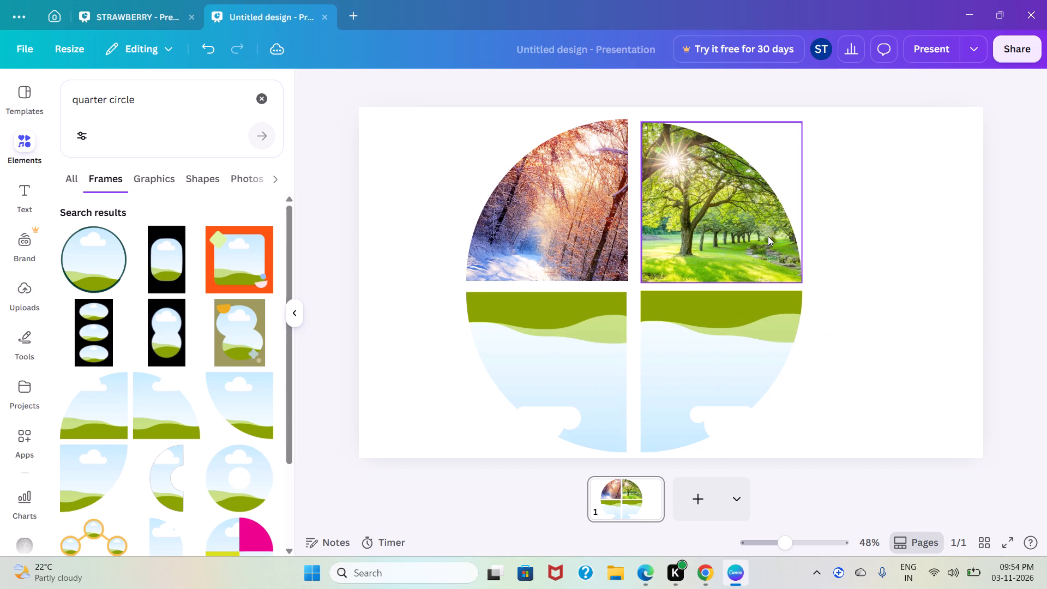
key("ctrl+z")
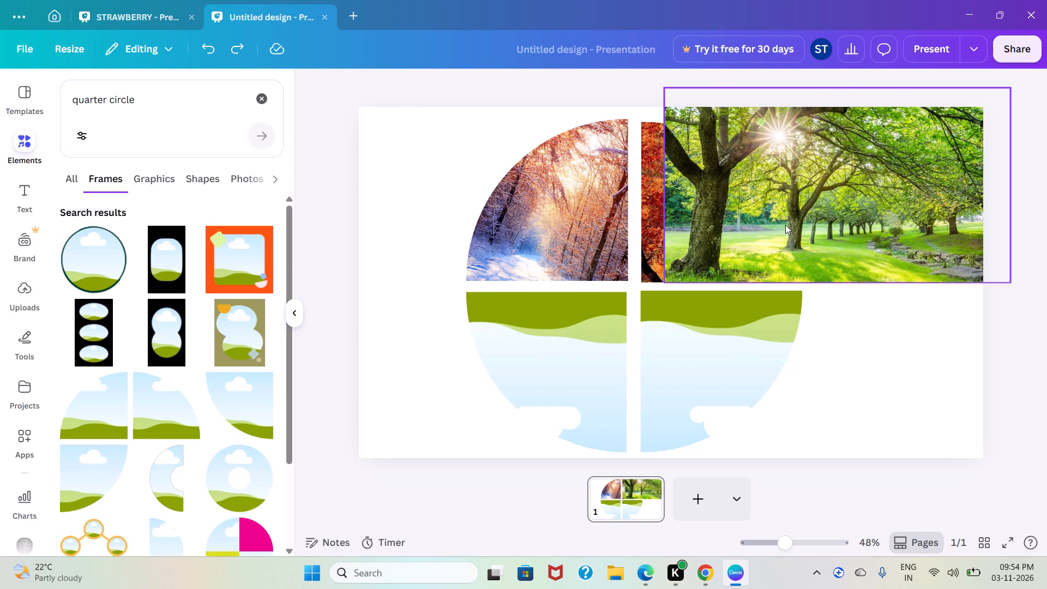
Move the summer park image off the autumn frame, tilt it counterclockwise, and place it in the lower-left quarter-circle frame.
left_click_drag(787, 223, 893, 348)
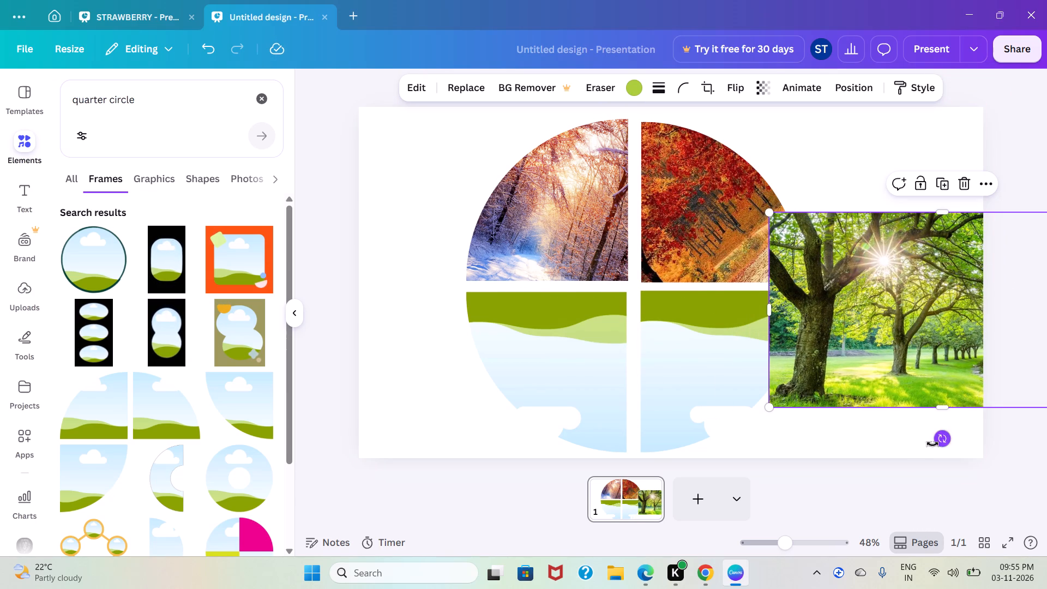
left_click_drag(944, 438, 1034, 364)
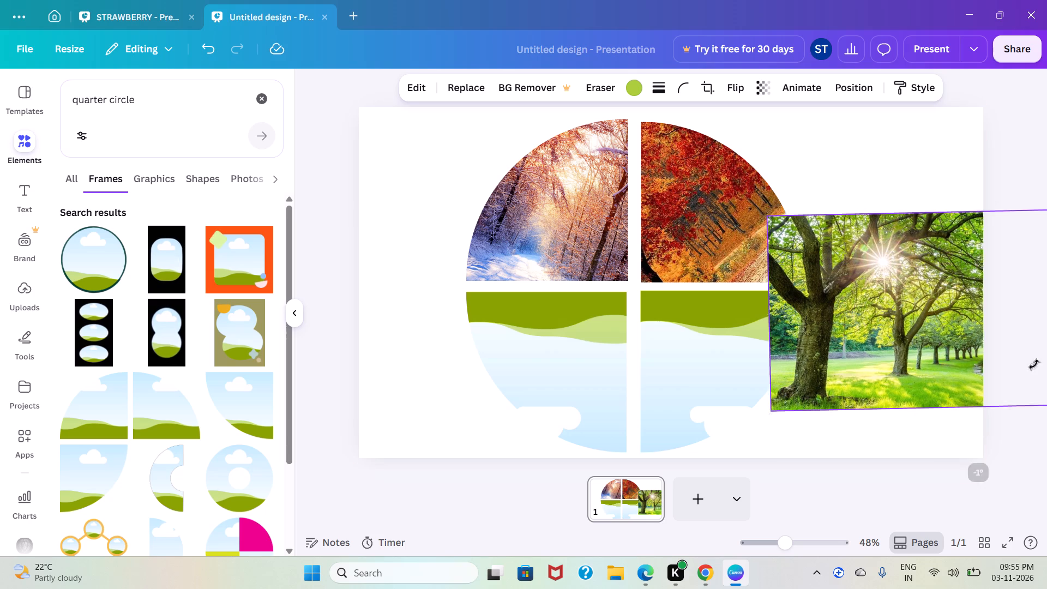
left_click_drag(1034, 364, 1027, 416)
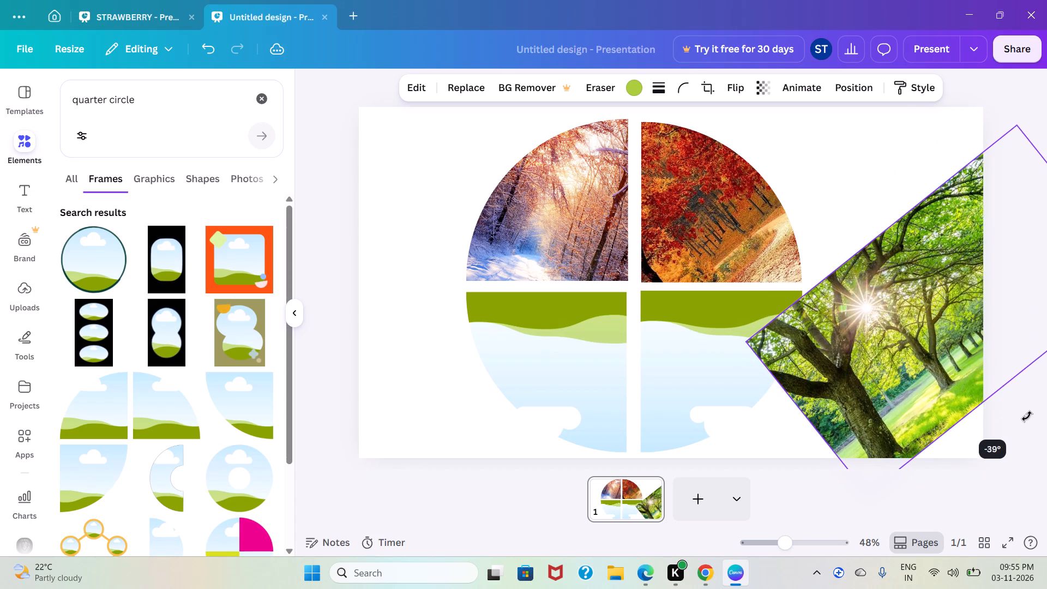
left_click_drag(1027, 416, 1017, 425)
left_click_drag(928, 304, 853, 299)
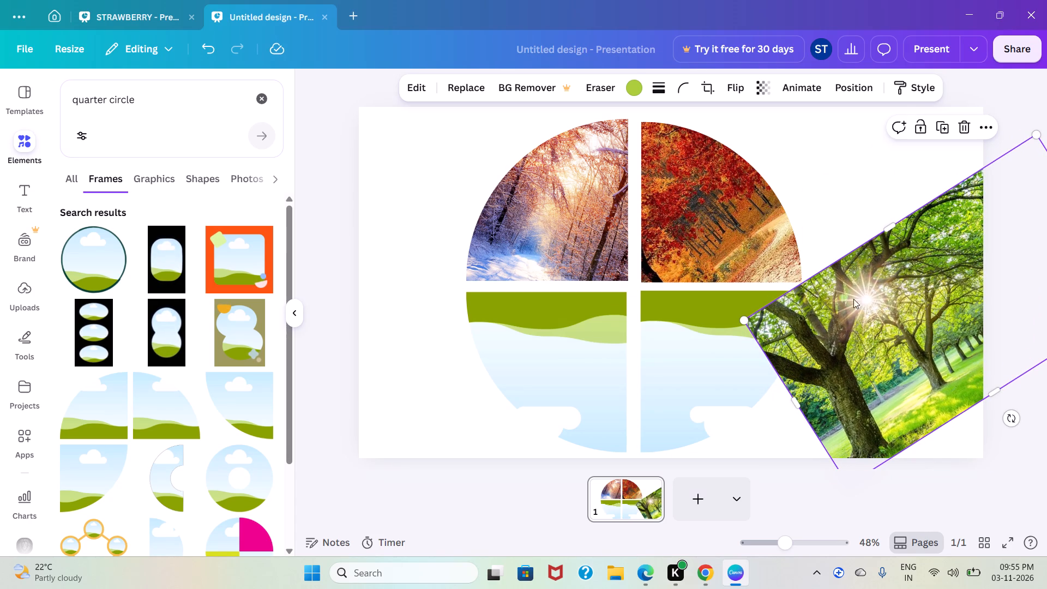
left_click_drag(853, 299, 584, 324)
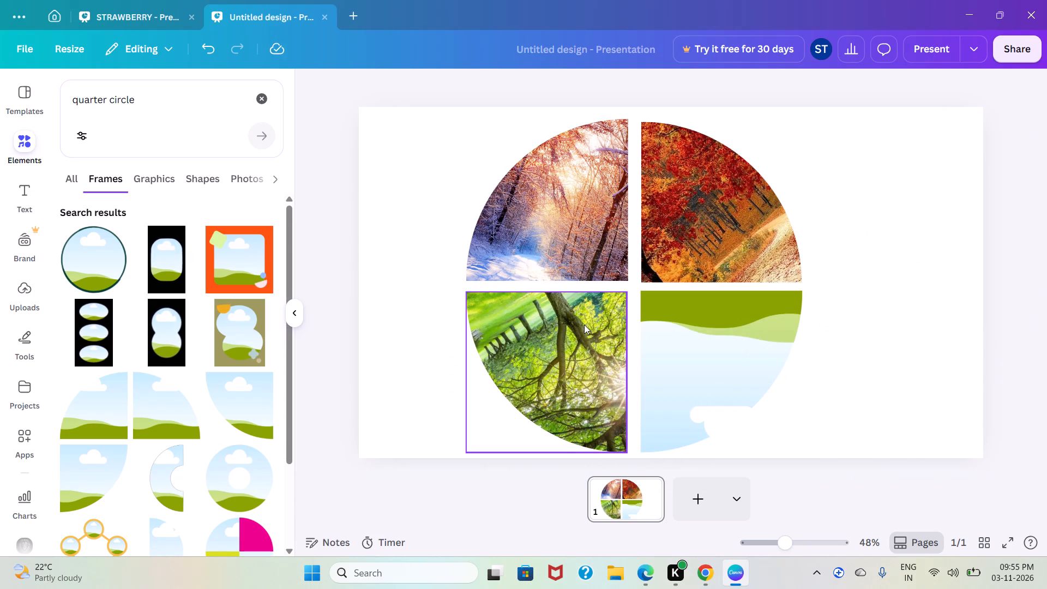
Switch to Chrome and change the Google Images search to "Spring season".
left_click(707, 581)
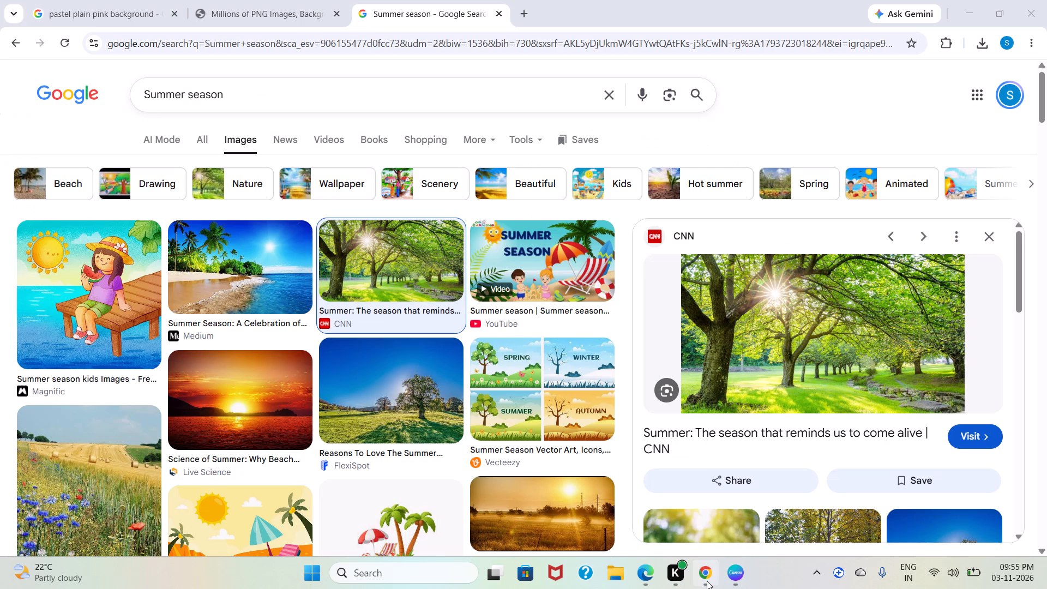
left_click_drag(184, 95, 153, 95)
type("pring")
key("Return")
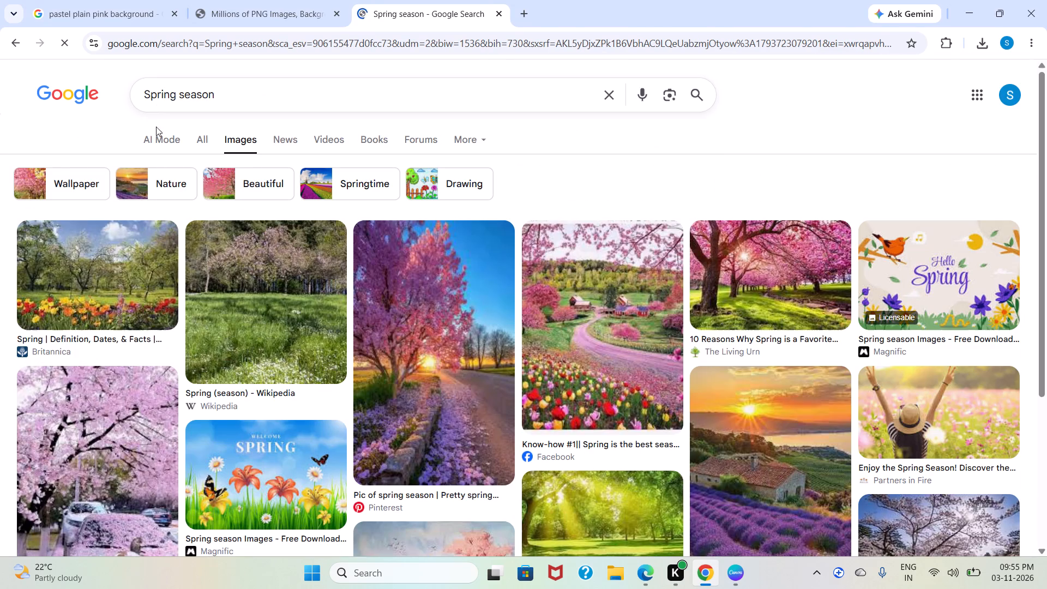
Copy the Facebook image of tulips and pink blossoming trees along a winding path from the spring results.
left_click(609, 311)
right_click(834, 358)
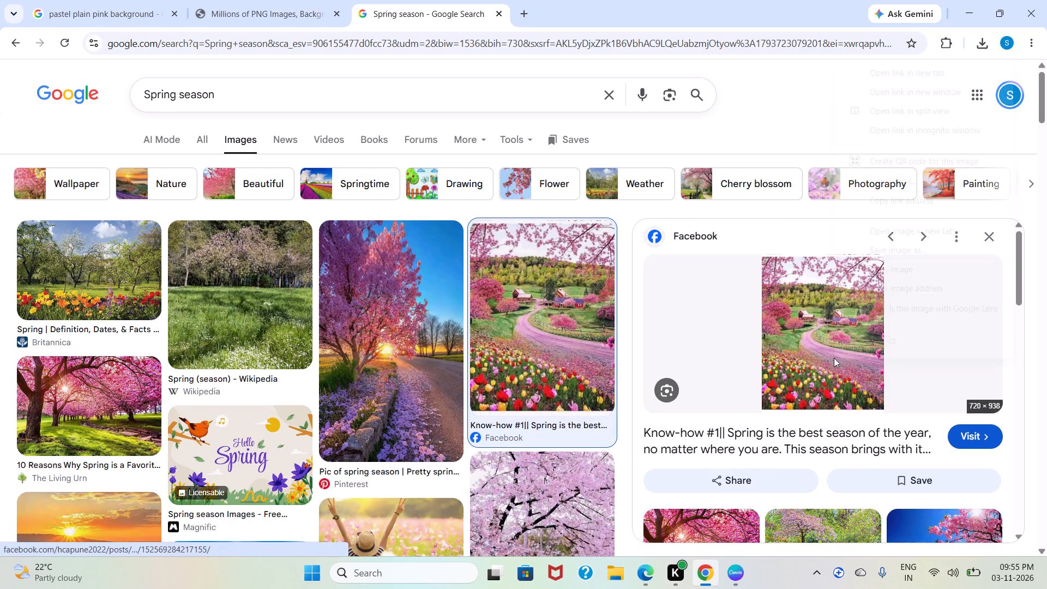
left_click(725, 408)
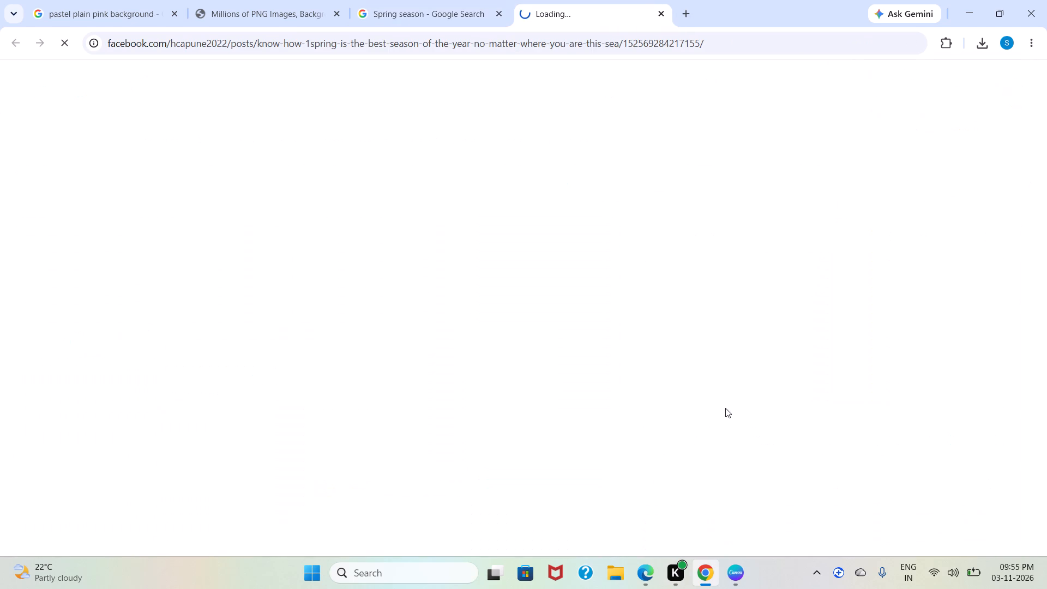
left_click(660, 11)
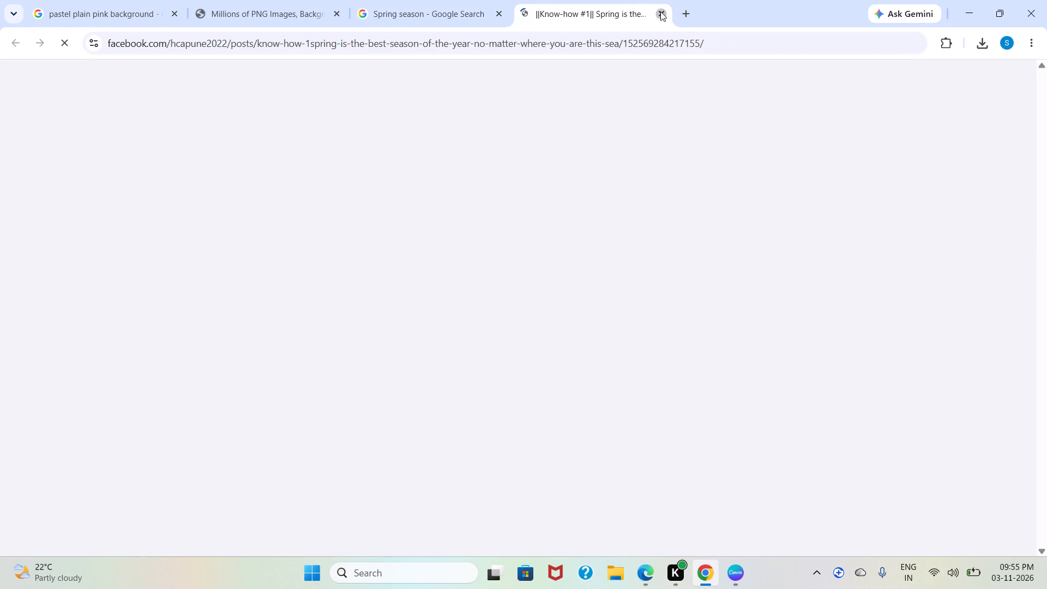
right_click(776, 290)
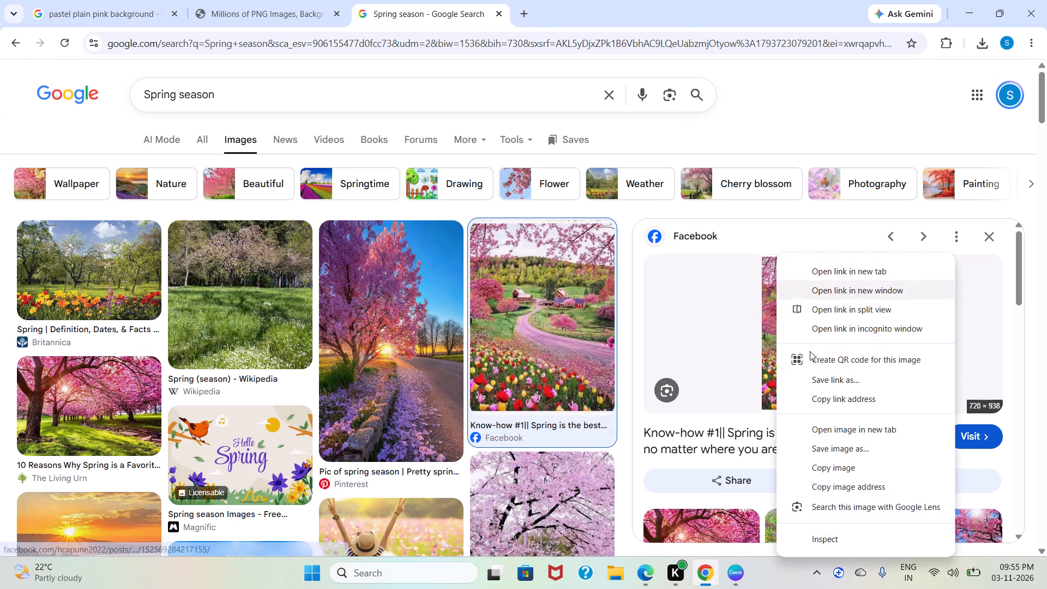
left_click(822, 464)
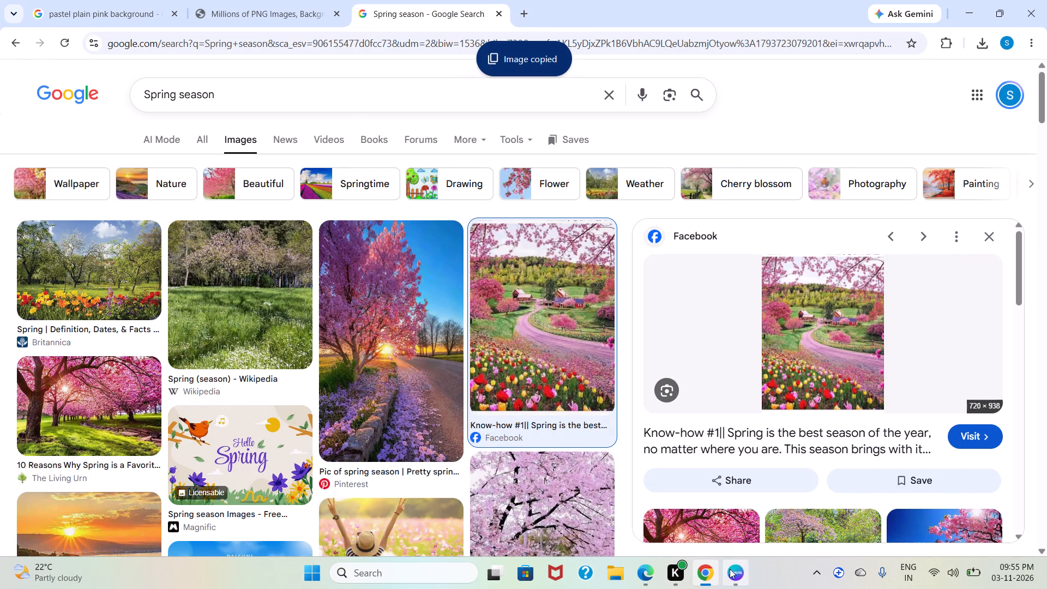
Switch to Canva, paste the spring image and move it to the empty area beside the autumn quarter circle.
left_click(730, 569)
left_click(876, 407)
key("ctrl+v")
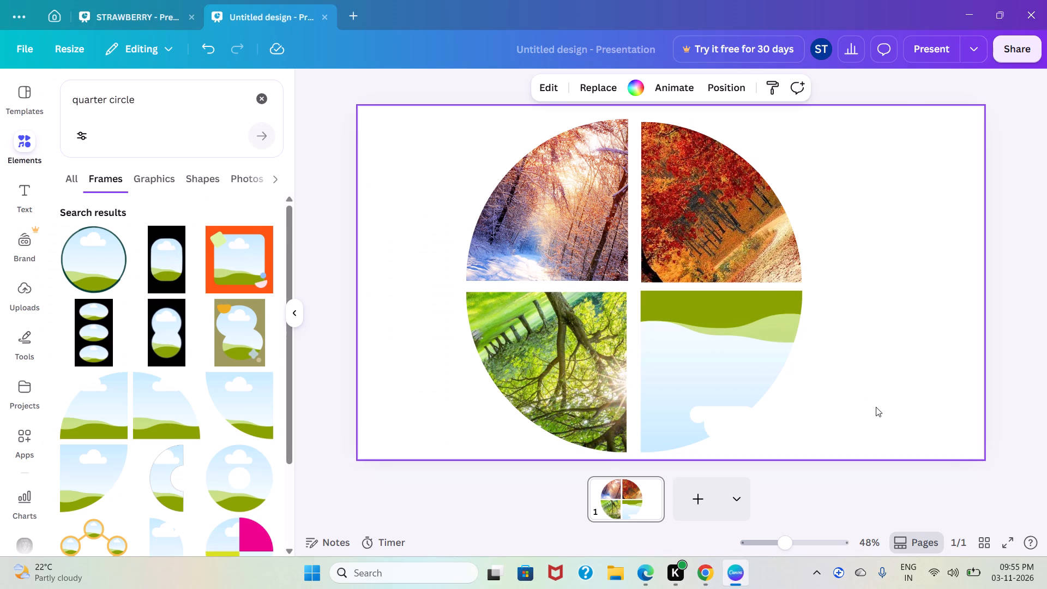
left_click_drag(639, 225, 847, 174)
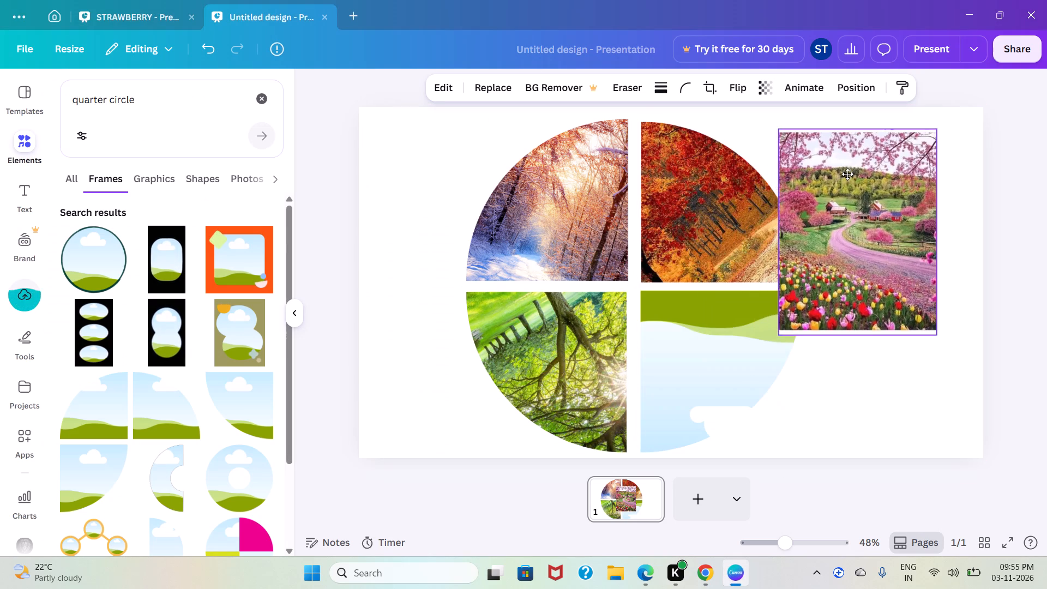
left_click_drag(847, 174, 855, 181)
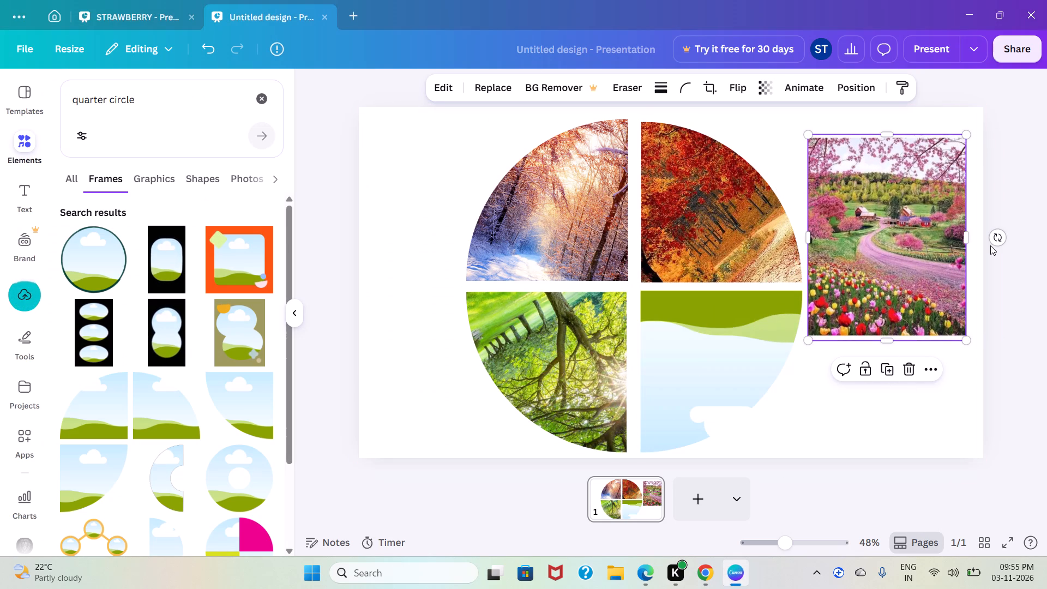
Rotate the spring image to about -144°.
left_click_drag(995, 236, 782, 153)
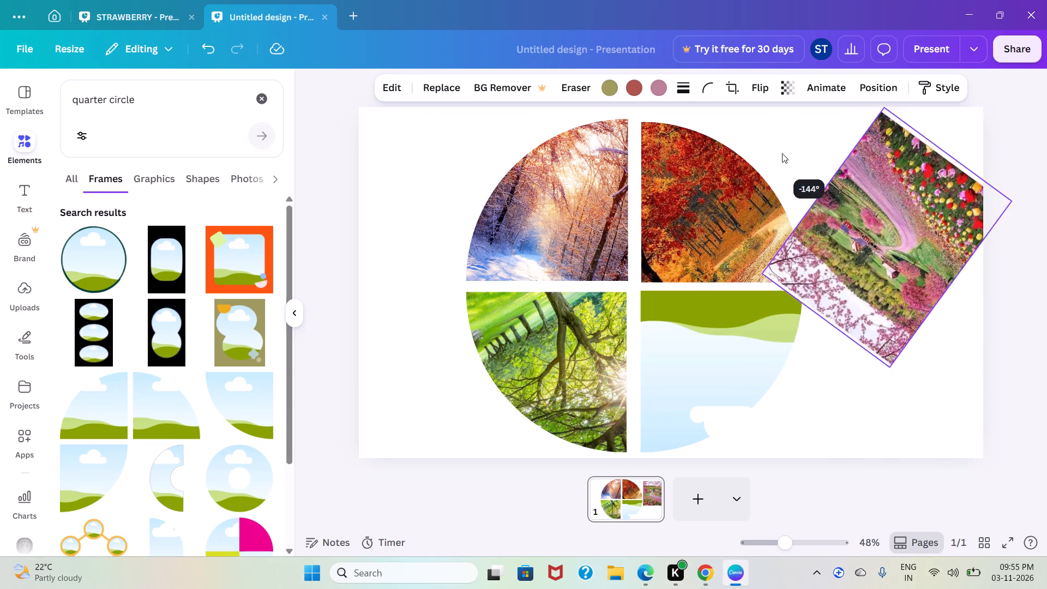
Rotate the spring flower garden image and place it in the empty lower-right quarter-circle frame.
left_click_drag(782, 153, 975, 282)
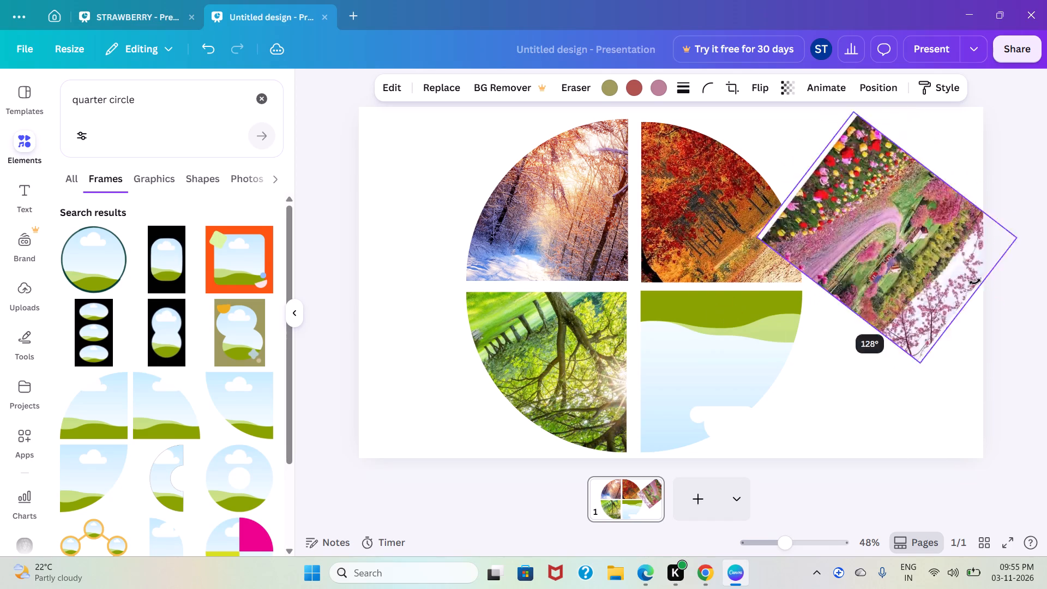
left_click_drag(975, 282, 920, 306)
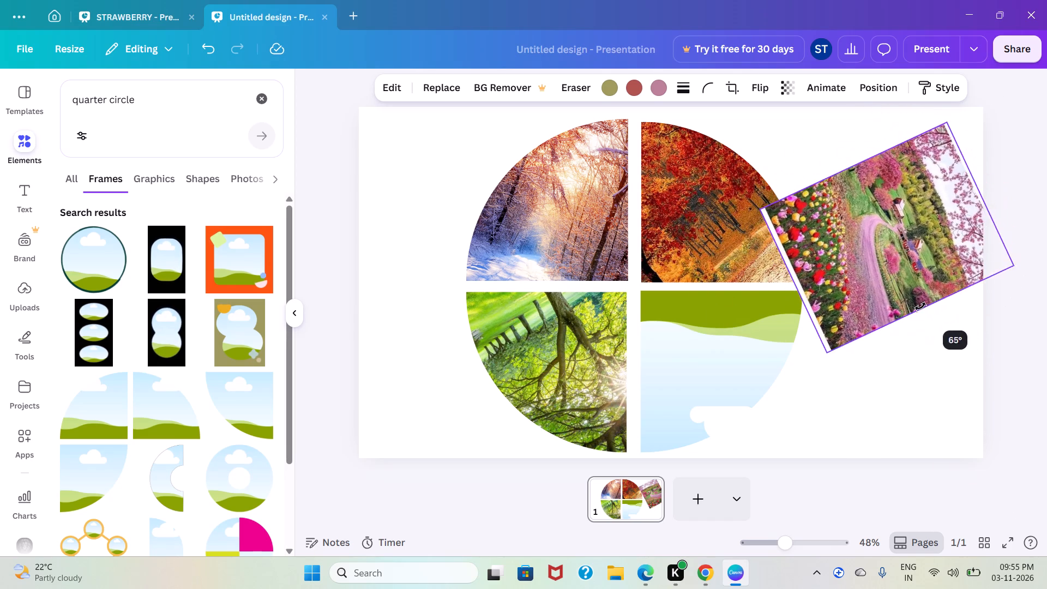
left_click_drag(920, 306, 977, 283)
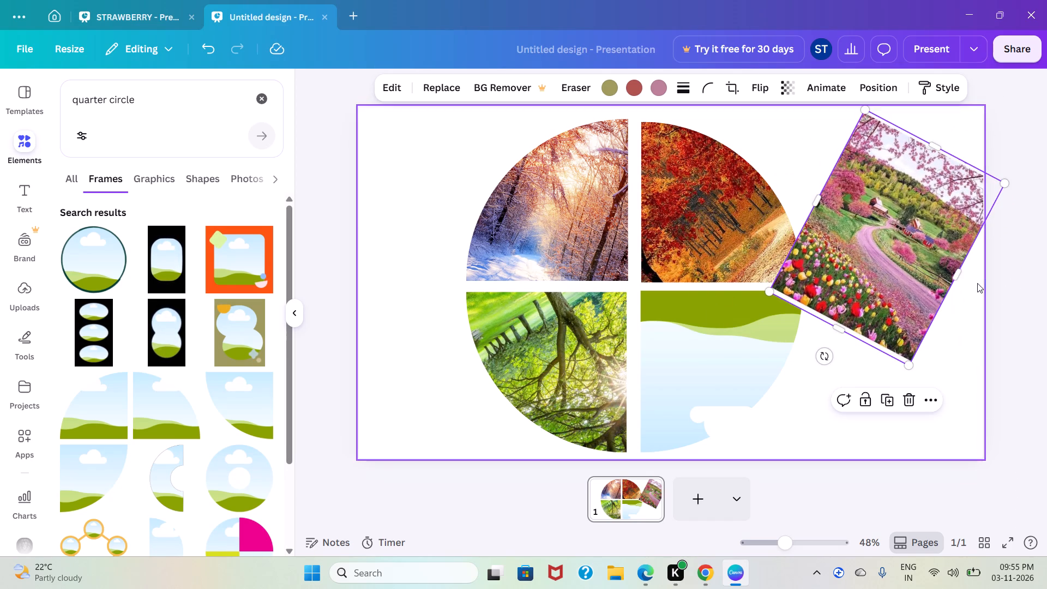
left_click_drag(890, 215, 727, 311)
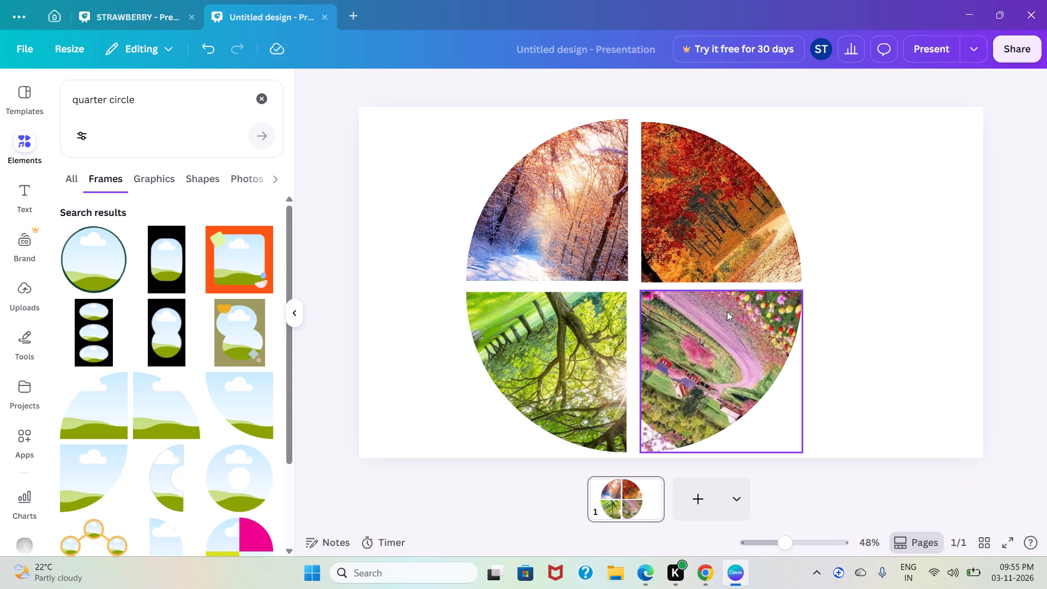
Select all four season quarter-circle frames and group them.
left_click_drag(904, 407, 413, 135)
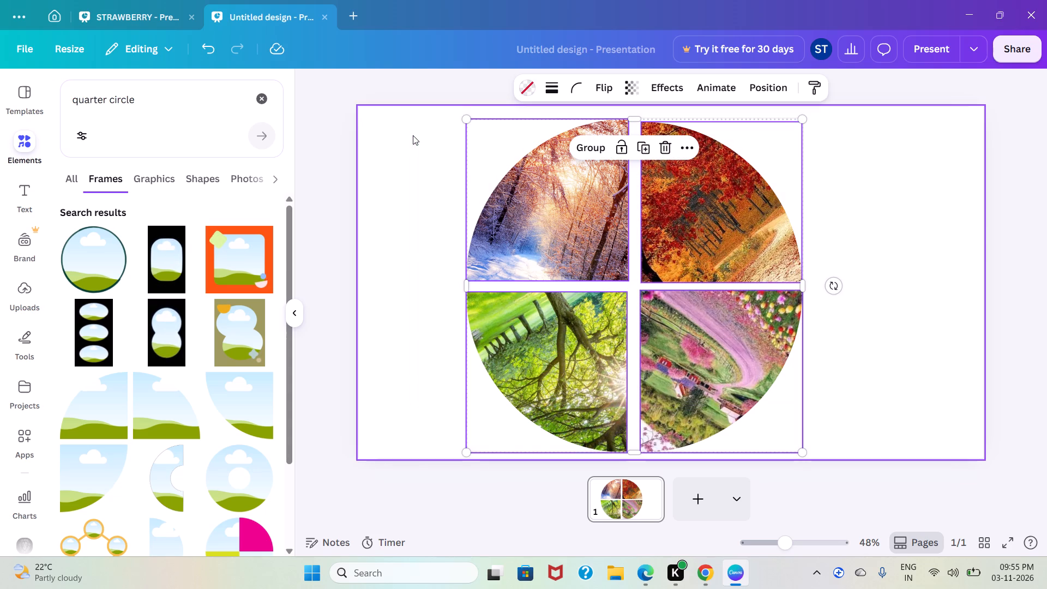
left_click(585, 143)
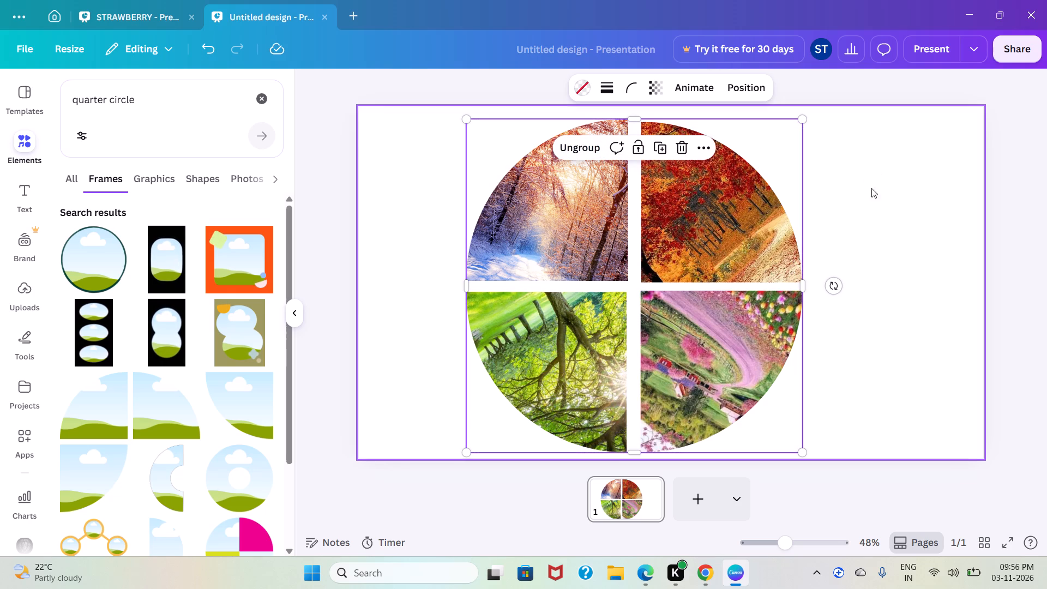
Rotate the grouped season circle clockwise by about 47° so the autumn quarter faces right.
left_click_drag(835, 286, 761, 425)
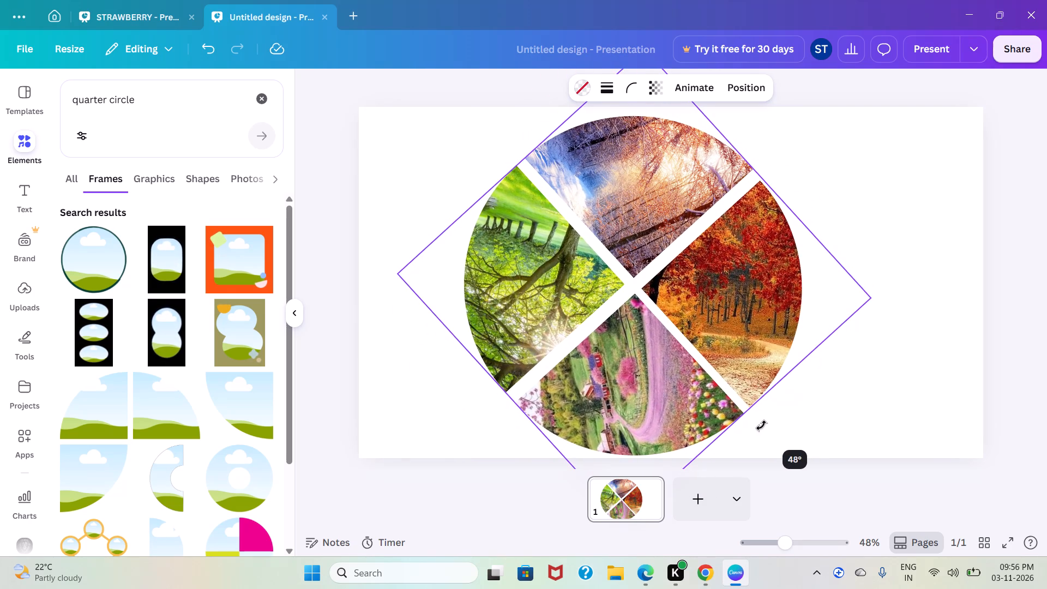
left_click_drag(761, 425, 752, 430)
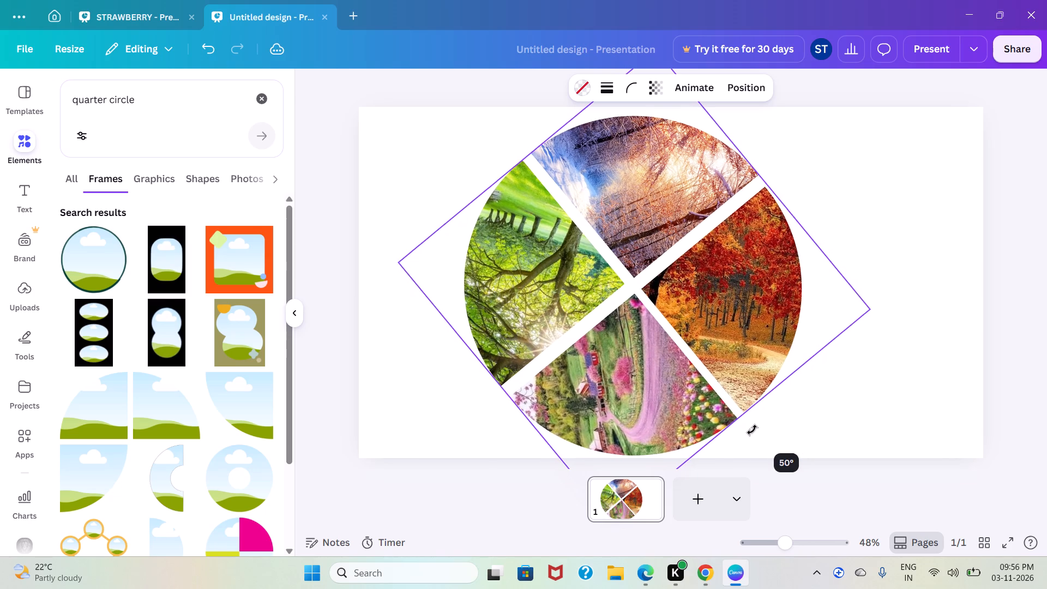
left_click_drag(752, 430, 765, 427)
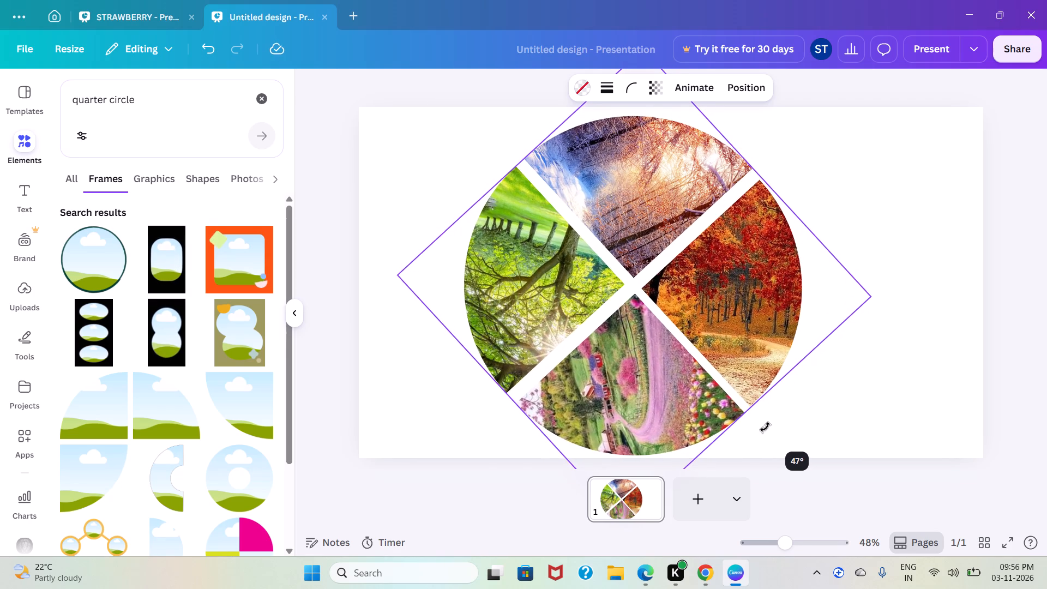
left_click_drag(765, 427, 765, 426)
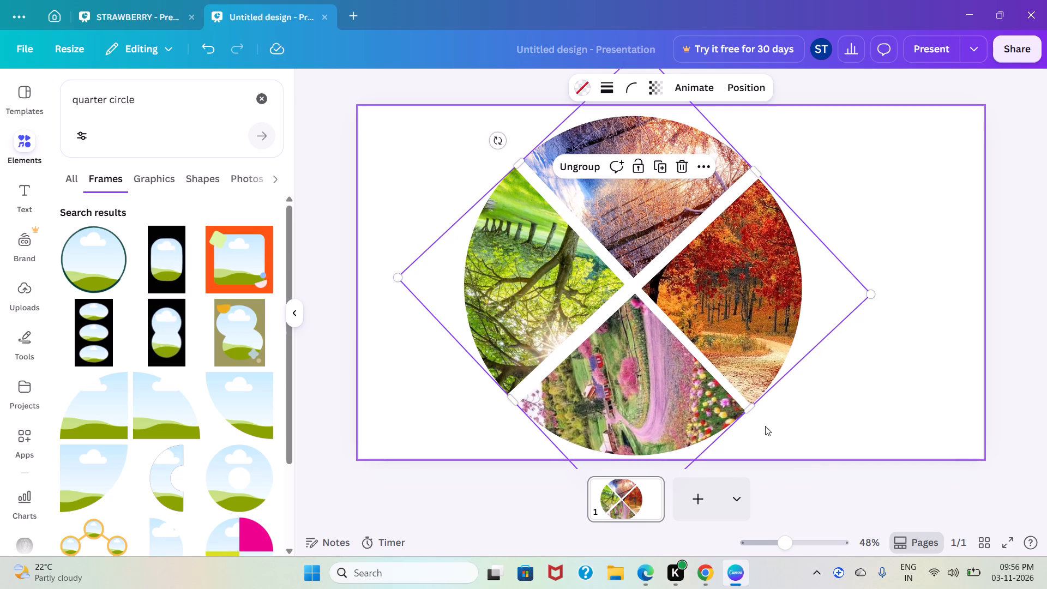
Enlarge the season circle group and move it until its centre sits near the slide's left edge, with the autumn quarter on the slide.
left_click_drag(868, 293, 931, 304)
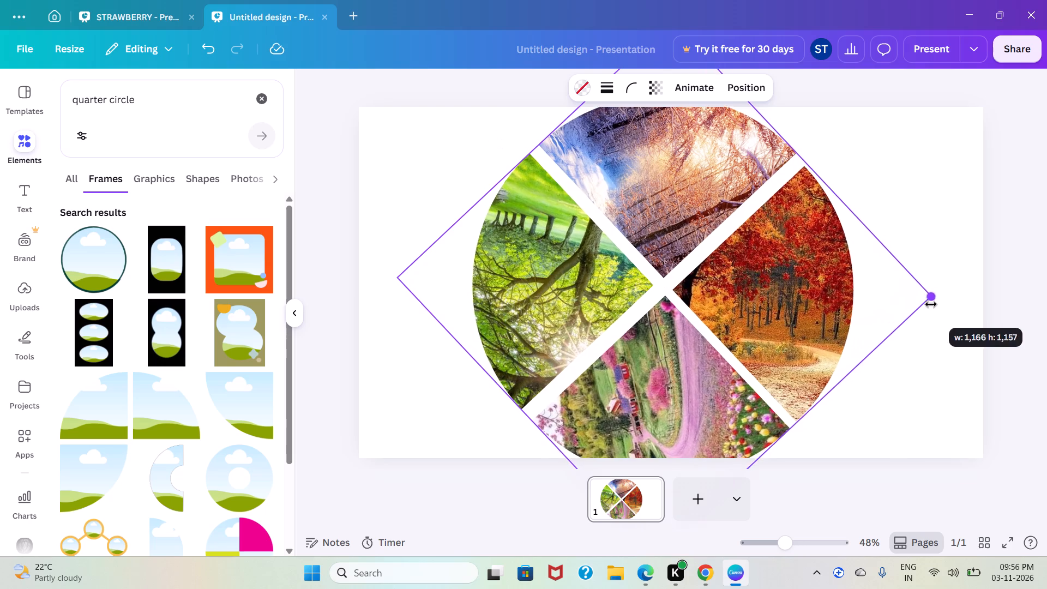
left_click_drag(931, 304, 1014, 316)
left_click_drag(717, 284, 531, 297)
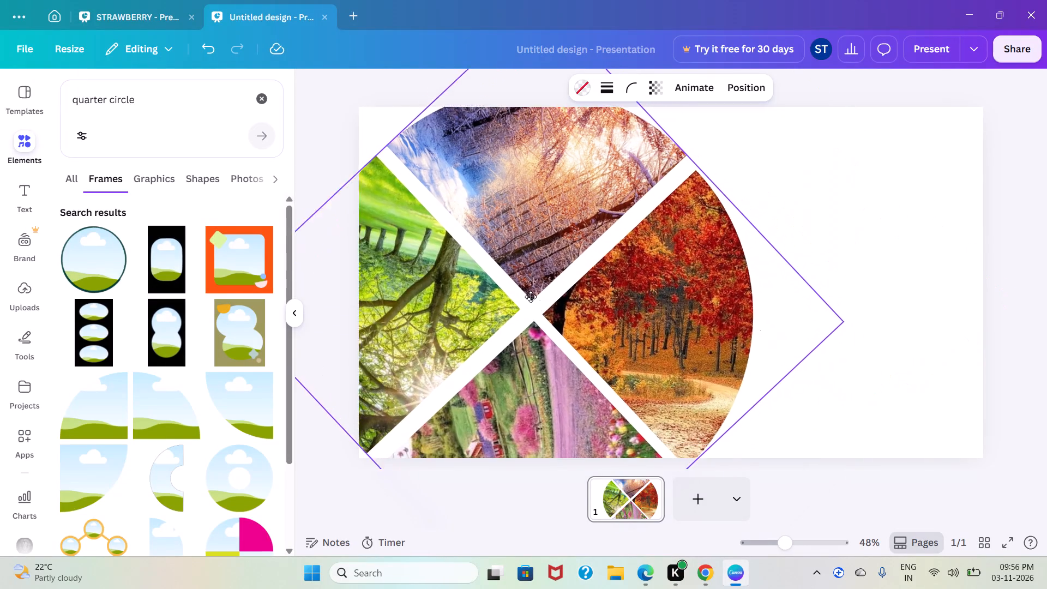
left_click_drag(531, 297, 395, 275)
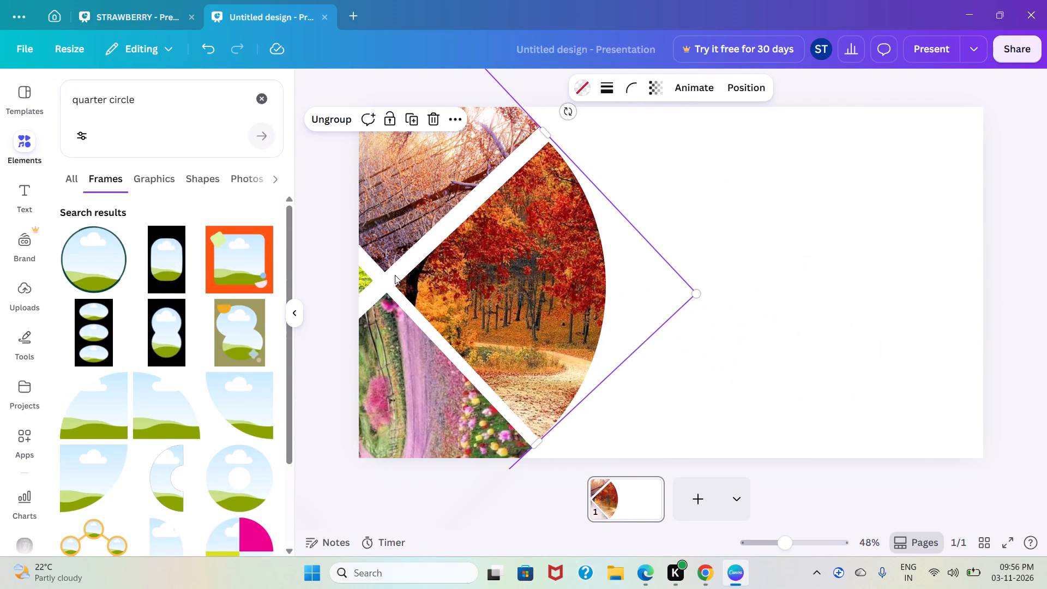
Enlarge the season circle group slightly and reposition it so the inner tip of the autumn quarter sits just inside the slide's left edge.
left_click_drag(395, 275, 350, 270)
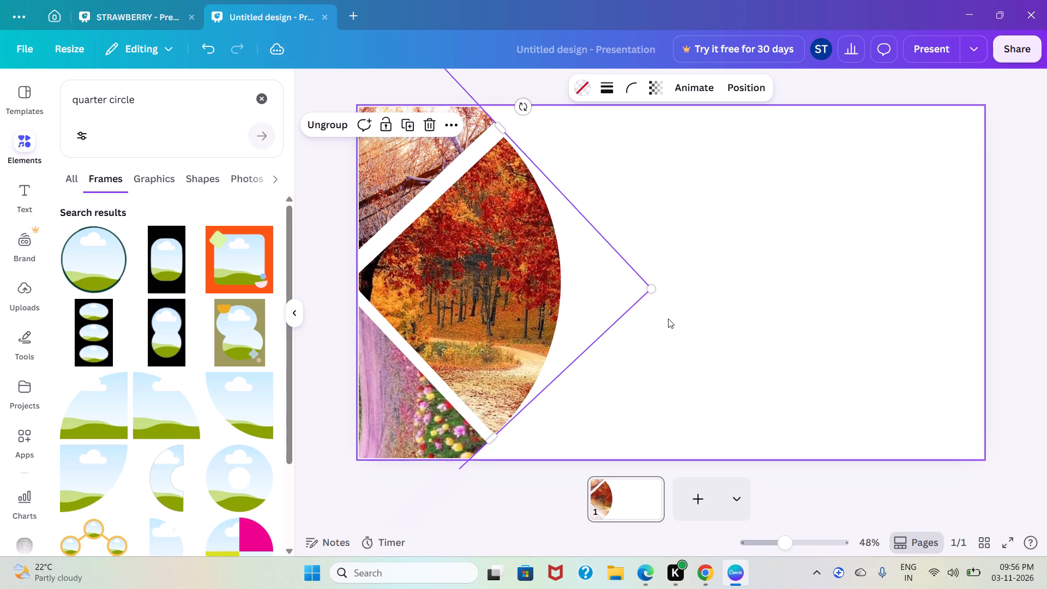
left_click_drag(648, 286, 681, 292)
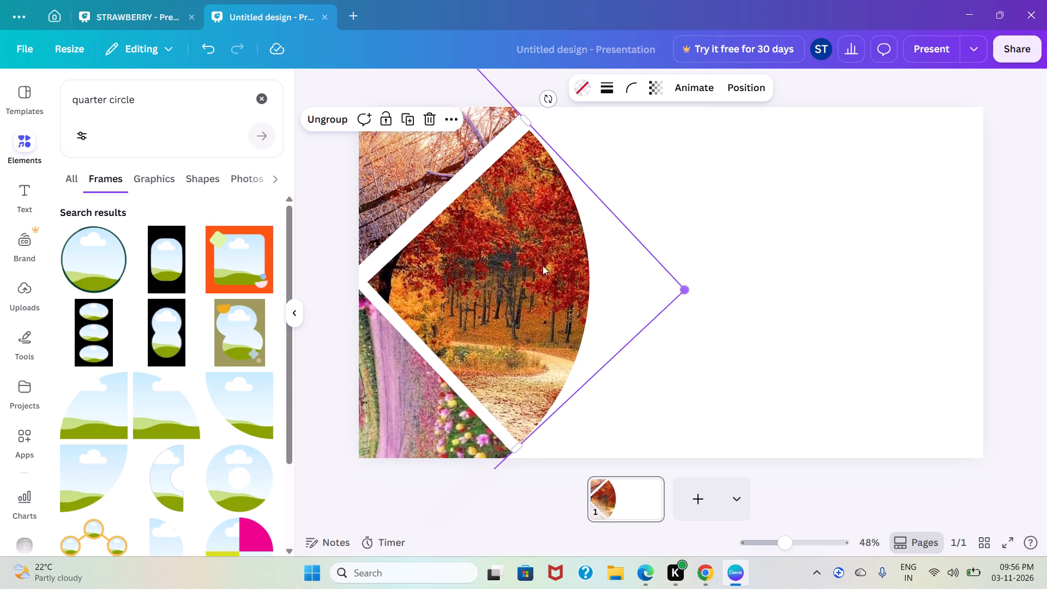
left_click_drag(506, 265, 519, 262)
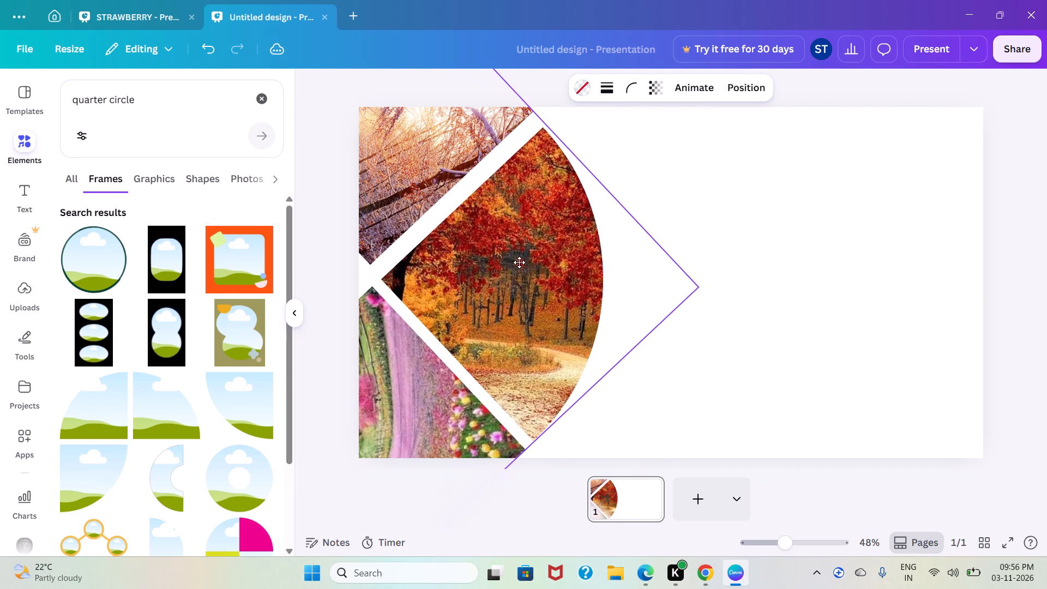
left_click_drag(519, 262, 503, 259)
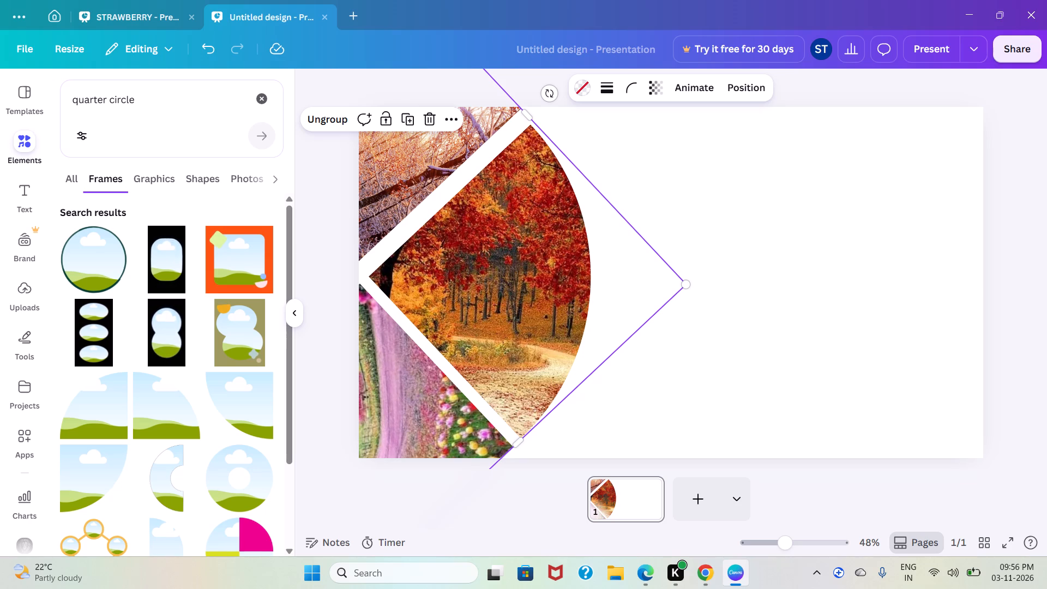
Add a circle shape, enlarge it and centre it over the hub of the season circle, partly off the slide's left edge.
left_click(261, 100)
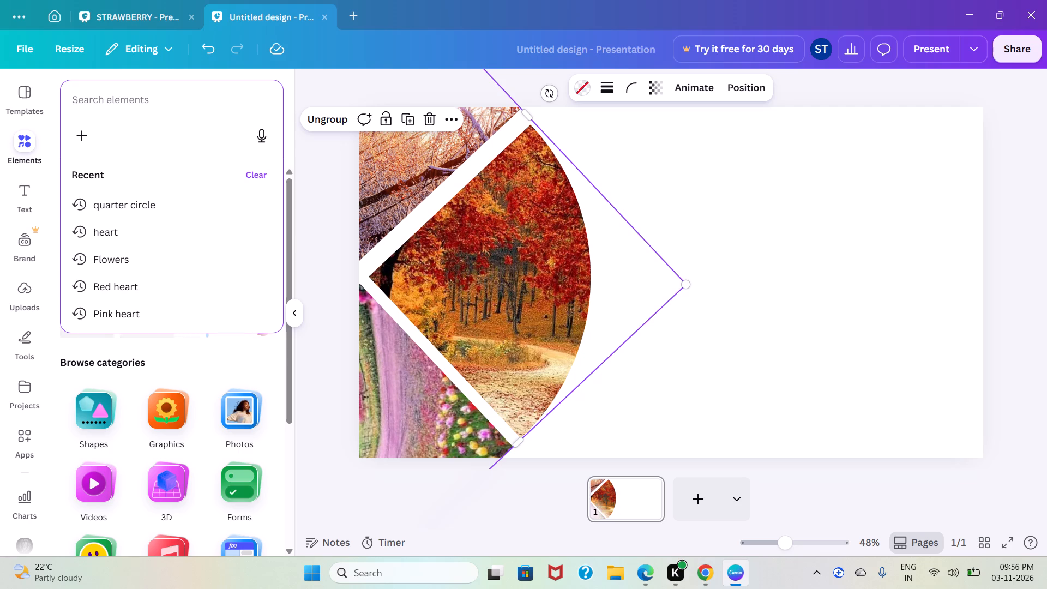
type("circl")
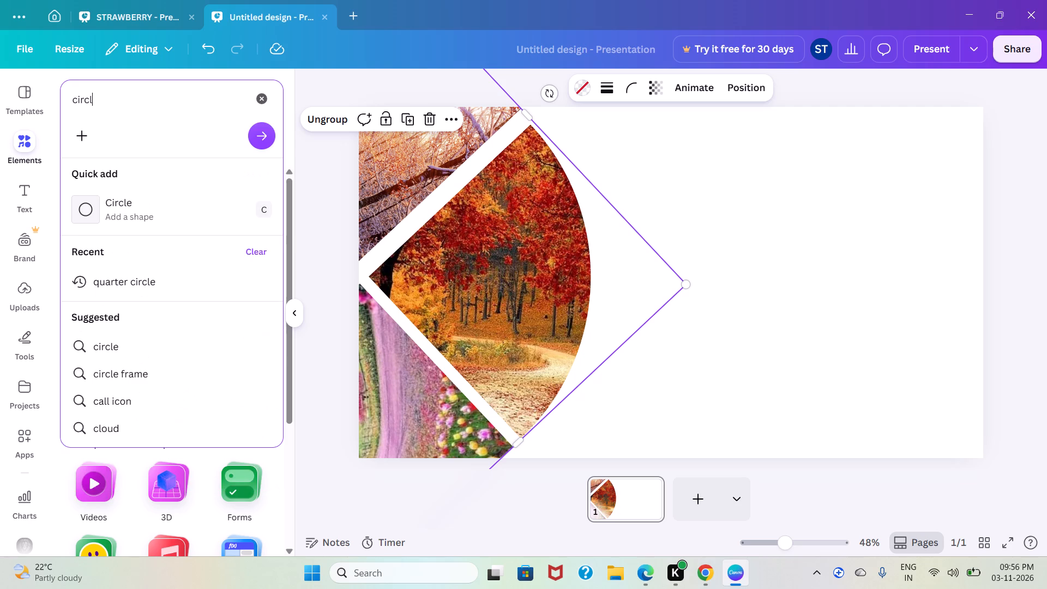
left_click(135, 223)
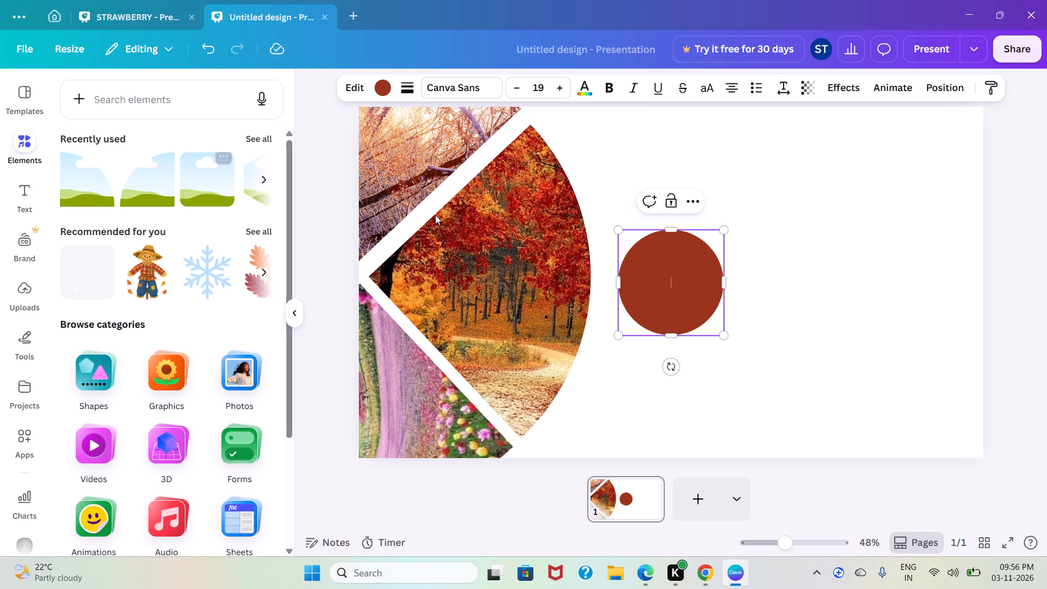
left_click_drag(700, 274, 400, 257)
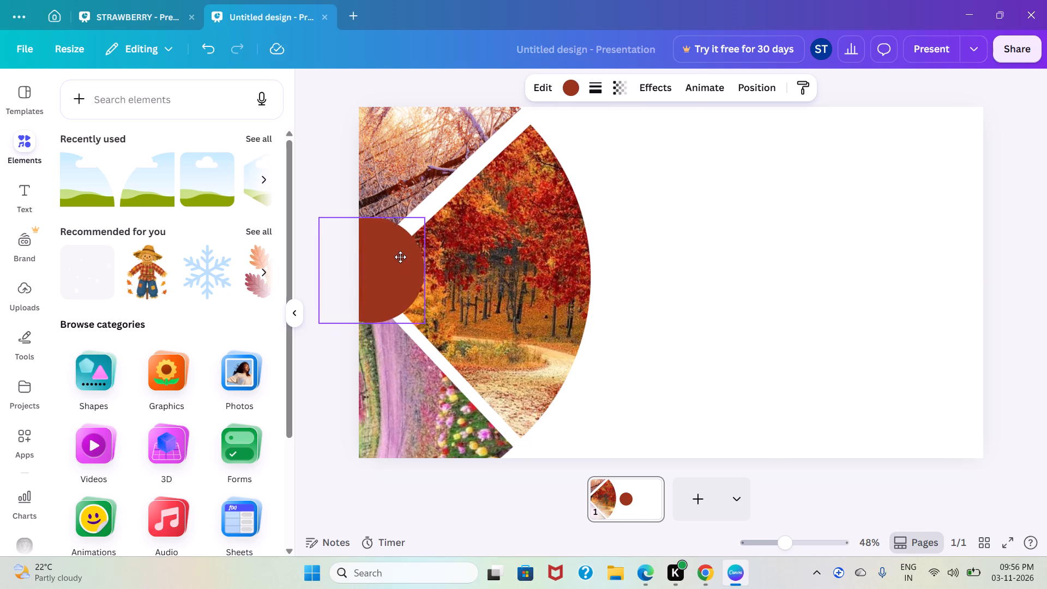
left_click_drag(400, 257, 400, 256)
left_click_drag(423, 320, 466, 394)
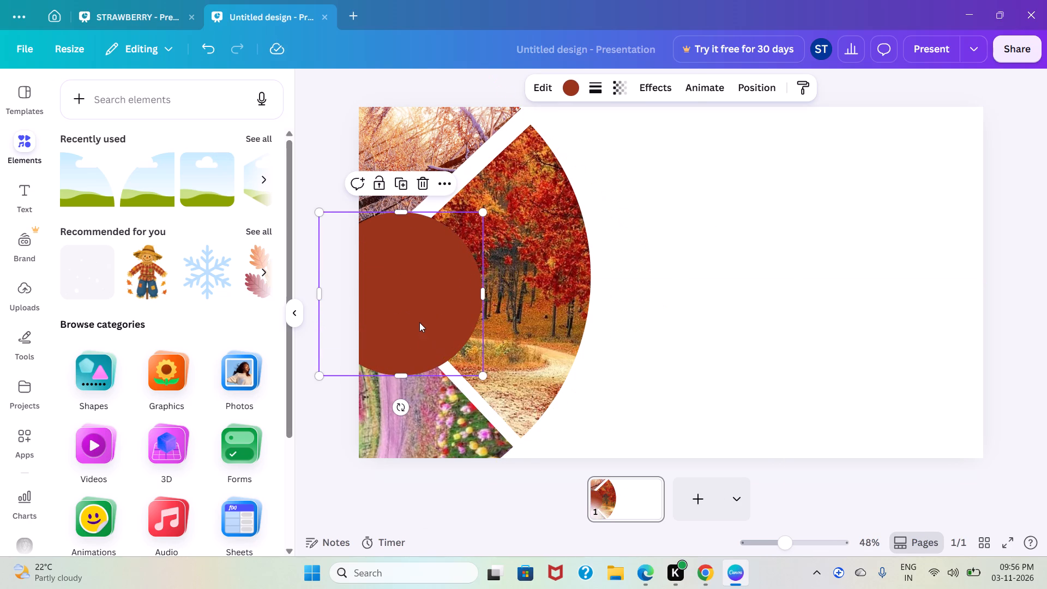
left_click_drag(419, 322, 402, 298)
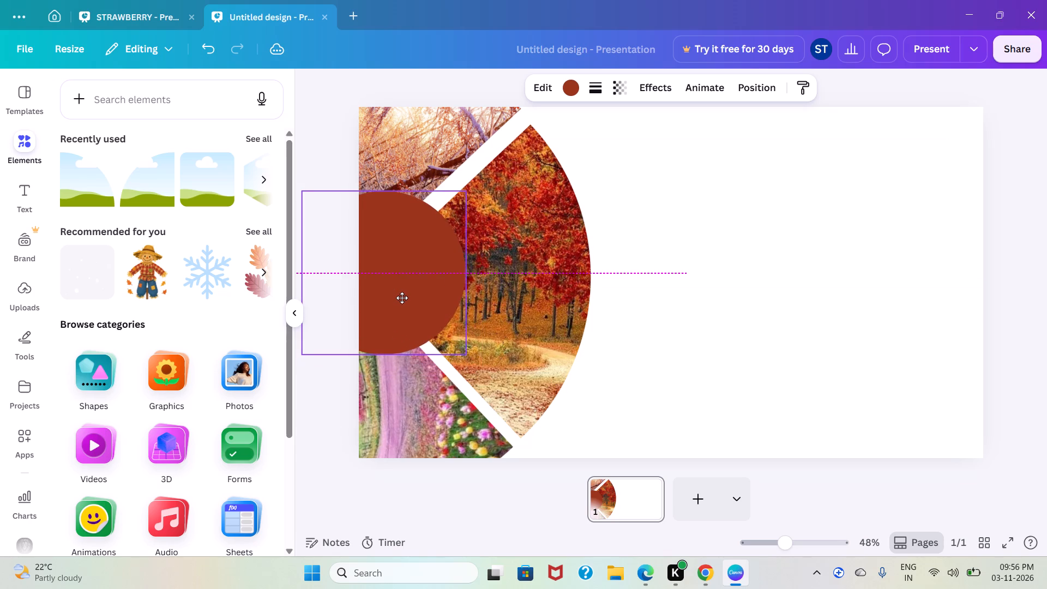
left_click_drag(402, 298, 402, 295)
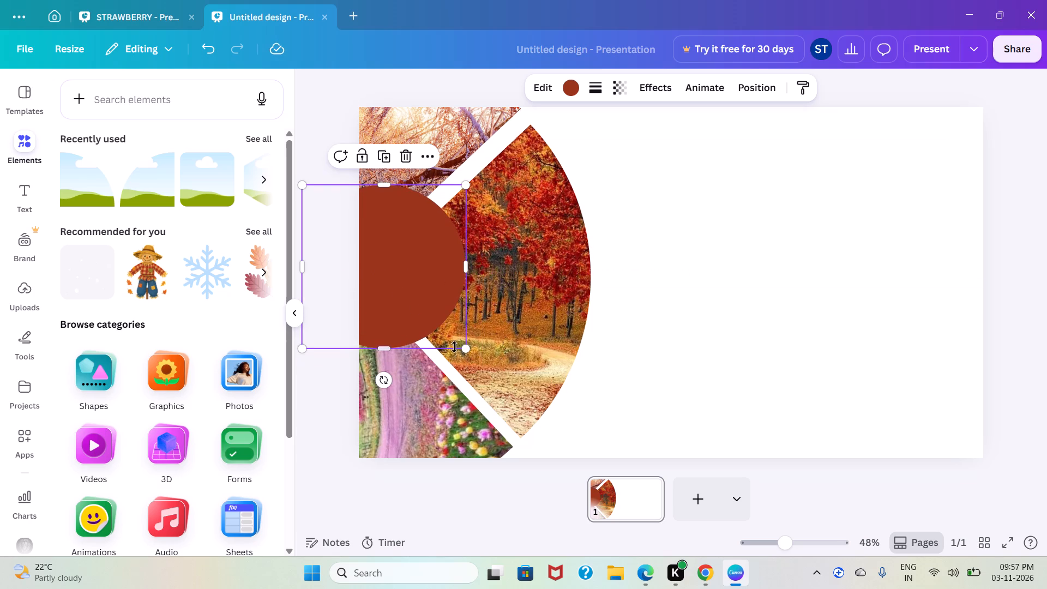
left_click_drag(466, 353, 473, 360)
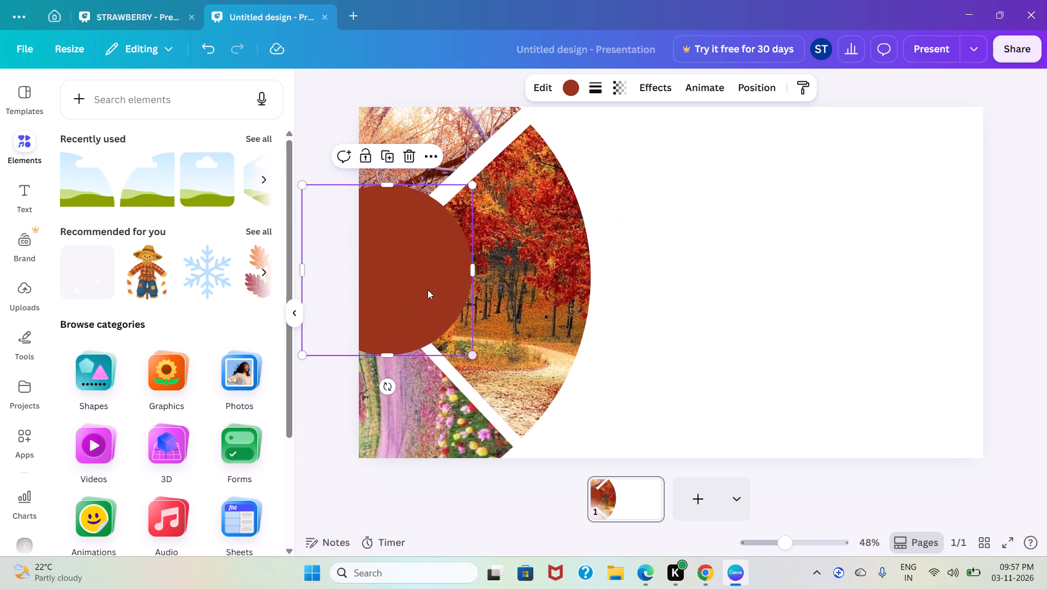
left_click_drag(428, 290, 421, 285)
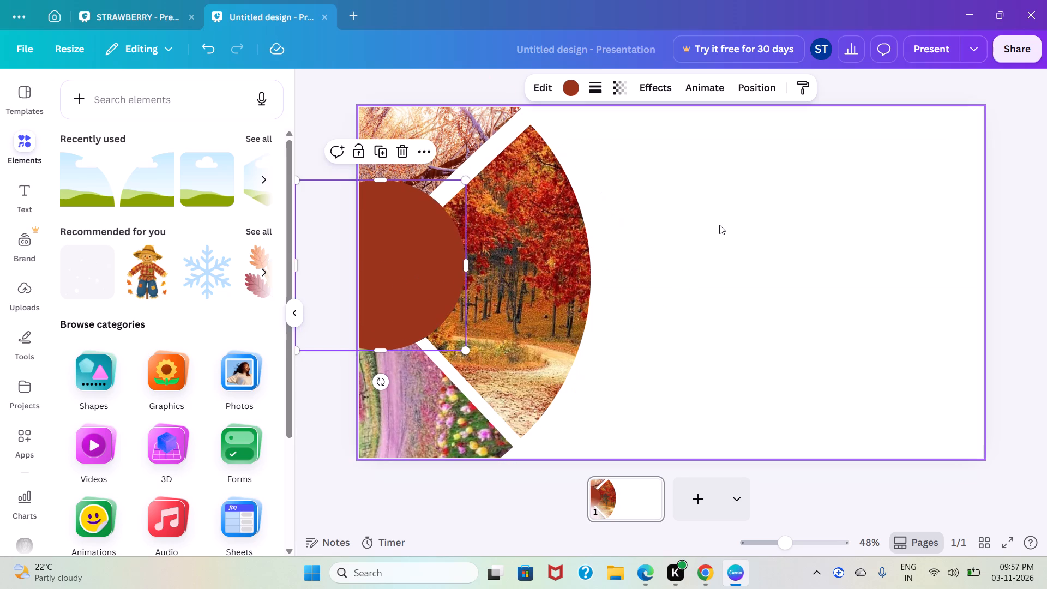
Set the slide background to the same red-brown colour as the centre circle.
left_click(719, 225)
left_click(628, 86)
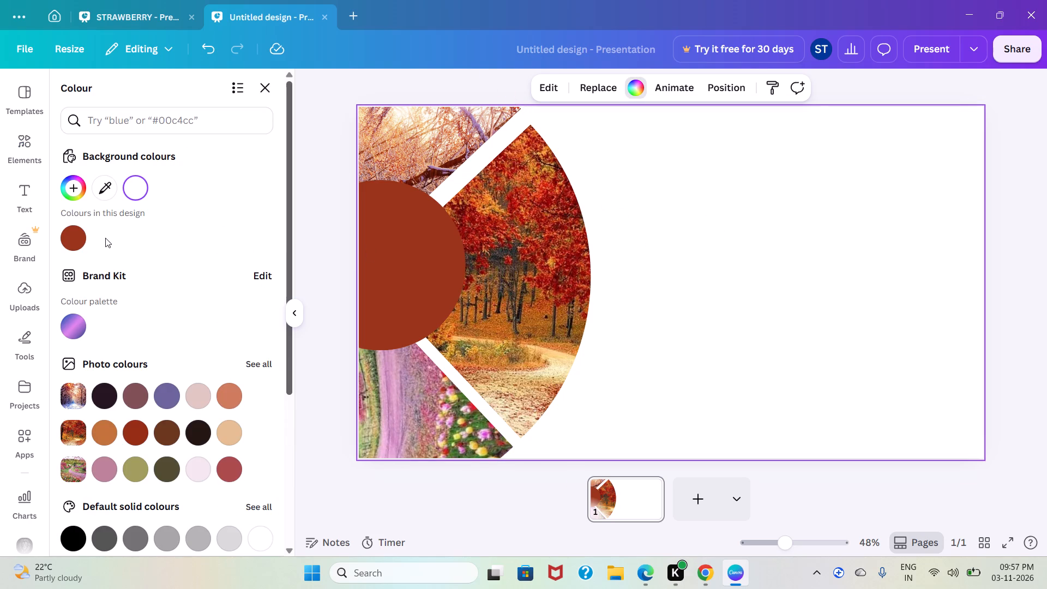
left_click(86, 236)
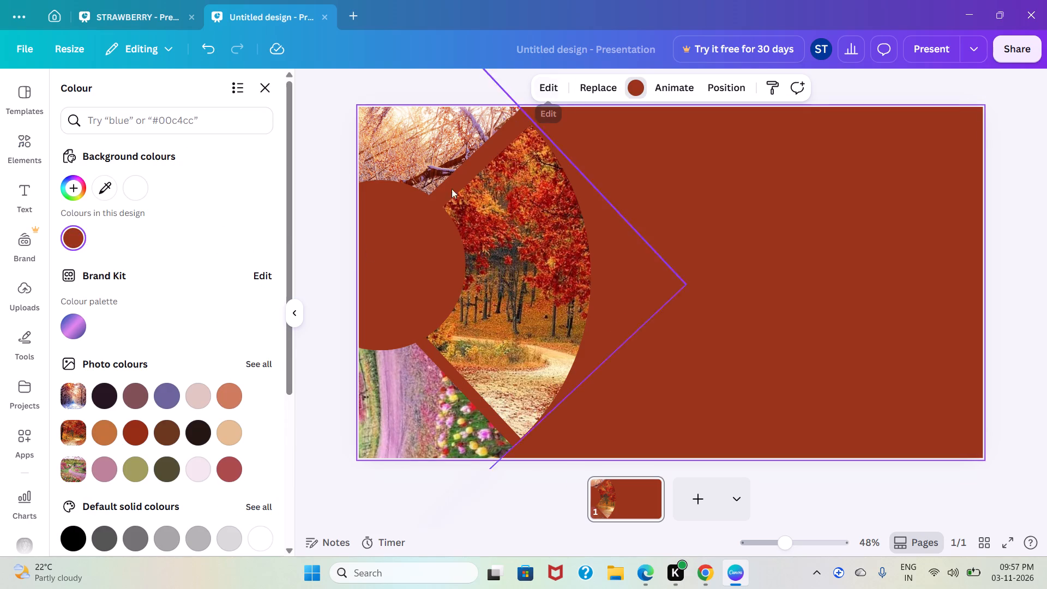
Darken the centre circle's colour to very dark brown #250B04 and apply the change to the matching background as well.
left_click(394, 255)
left_click(564, 93)
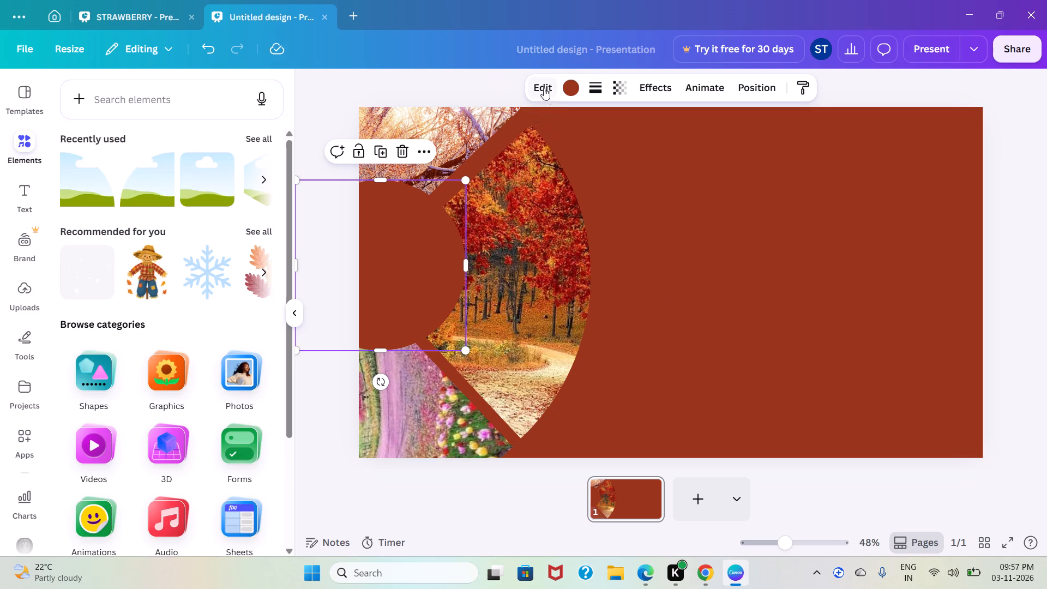
left_click(546, 88)
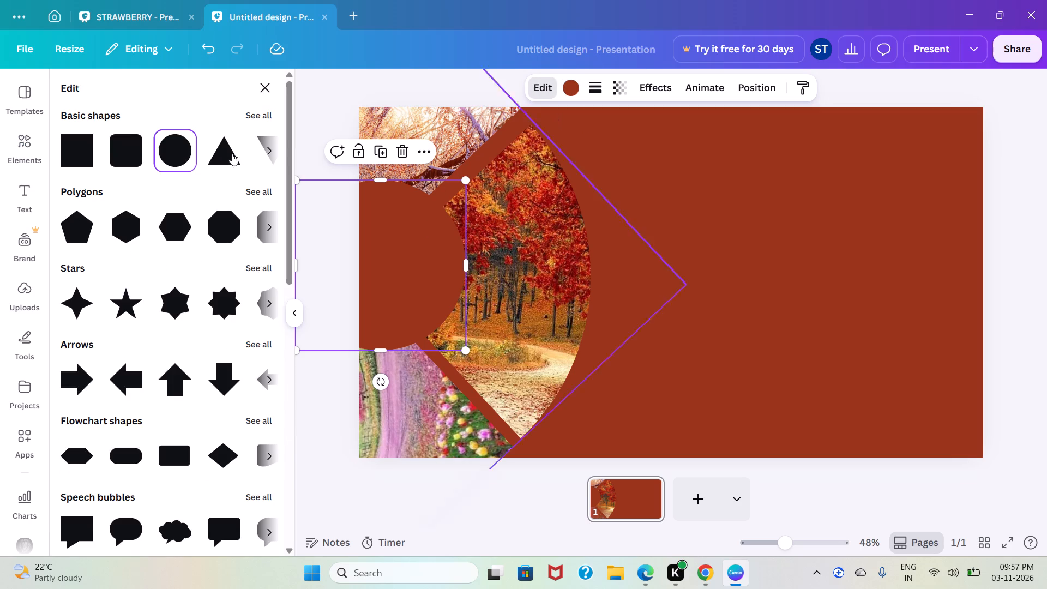
left_click(577, 90)
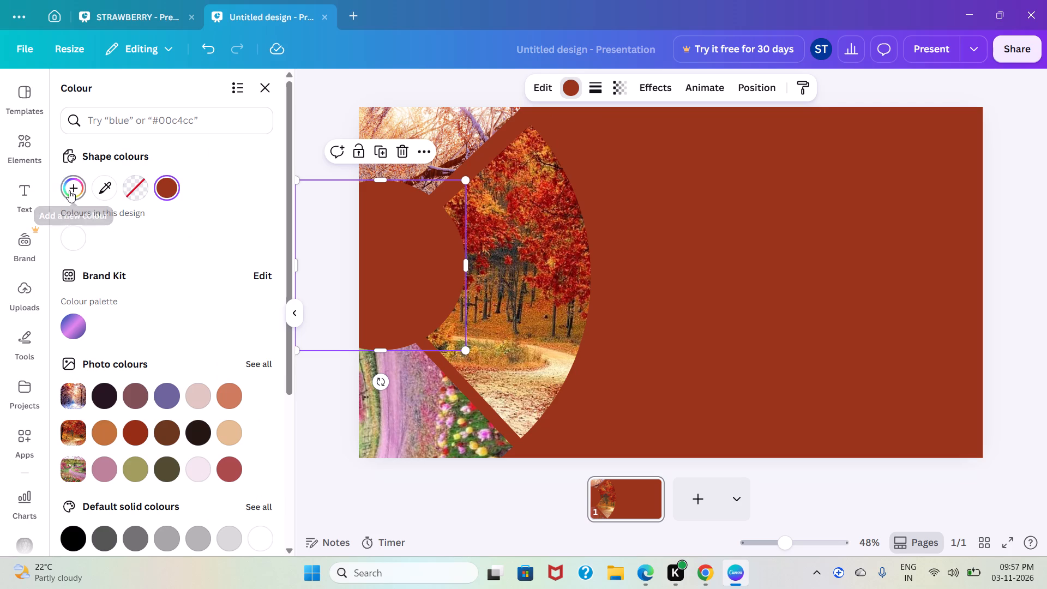
left_click(69, 190)
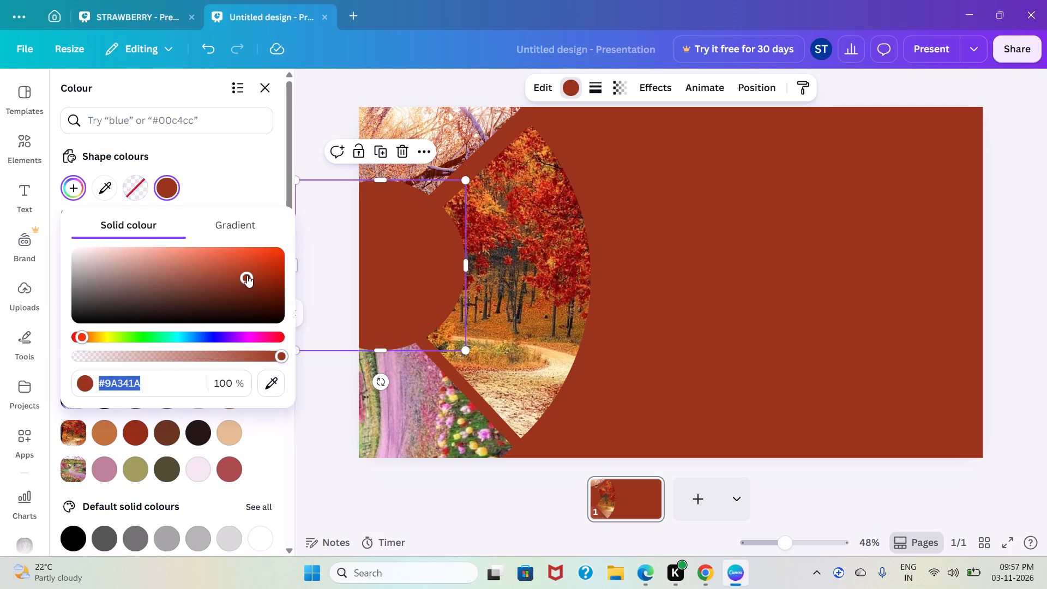
left_click_drag(247, 275, 260, 304)
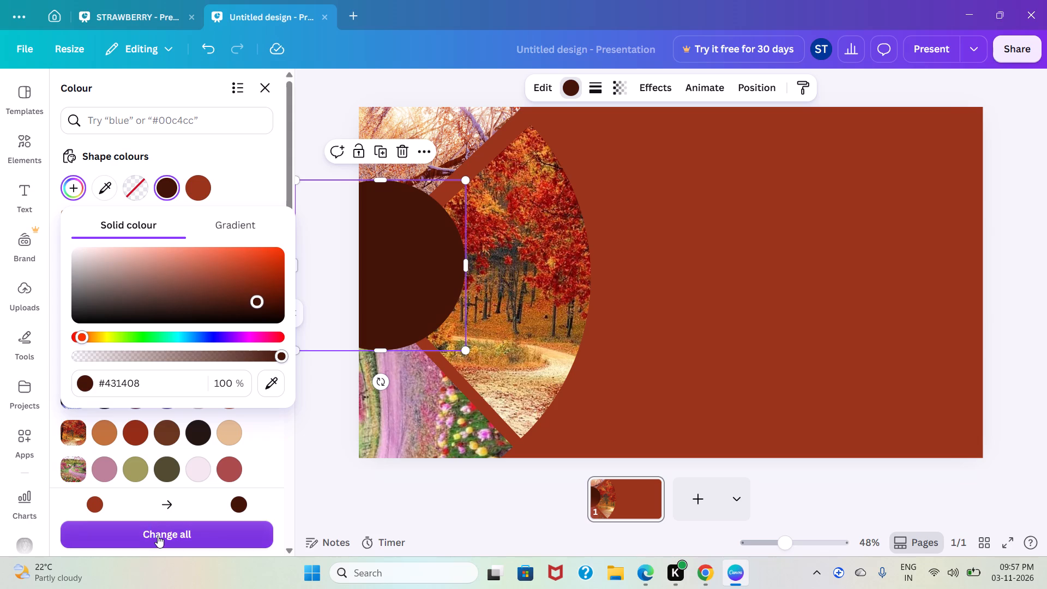
left_click(158, 536)
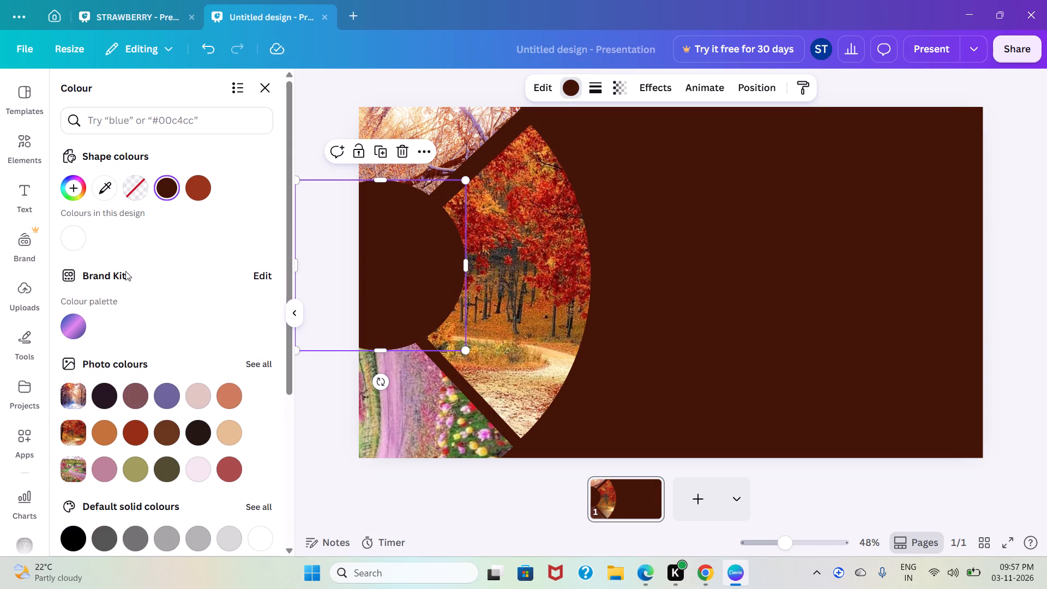
left_click(74, 183)
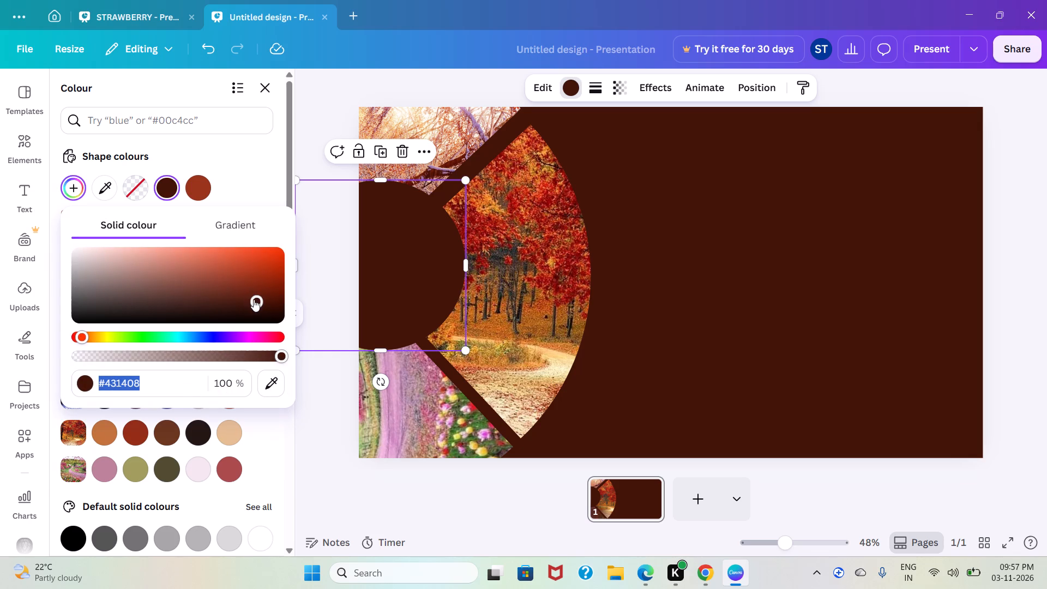
left_click_drag(254, 299, 260, 312)
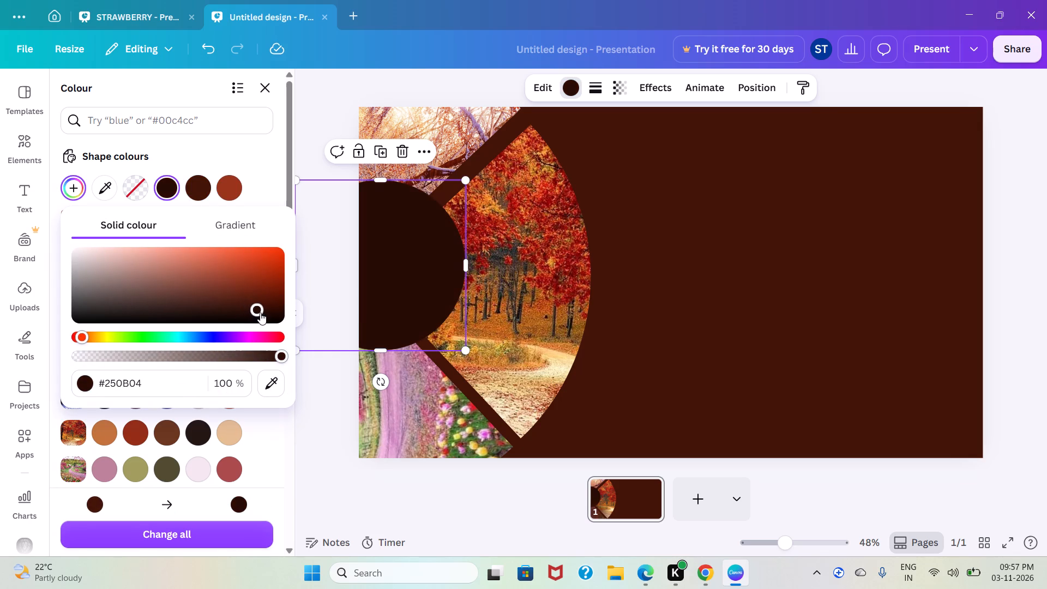
left_click(230, 539)
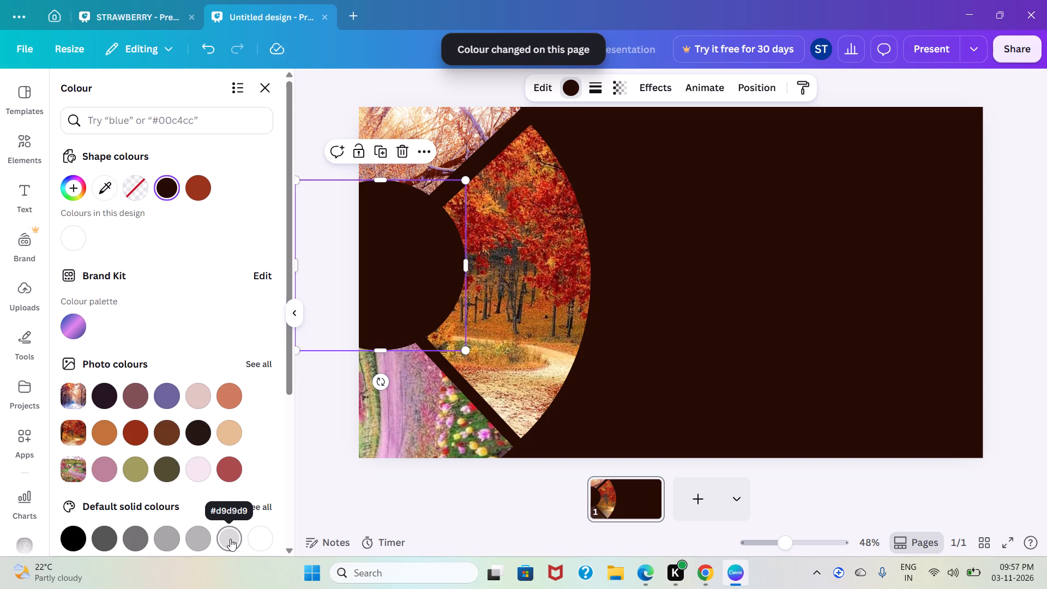
Add a text box reading "Autumn", enlarge it to about size 103 and place it in the slide's upper right area.
left_click(21, 190)
left_click(197, 142)
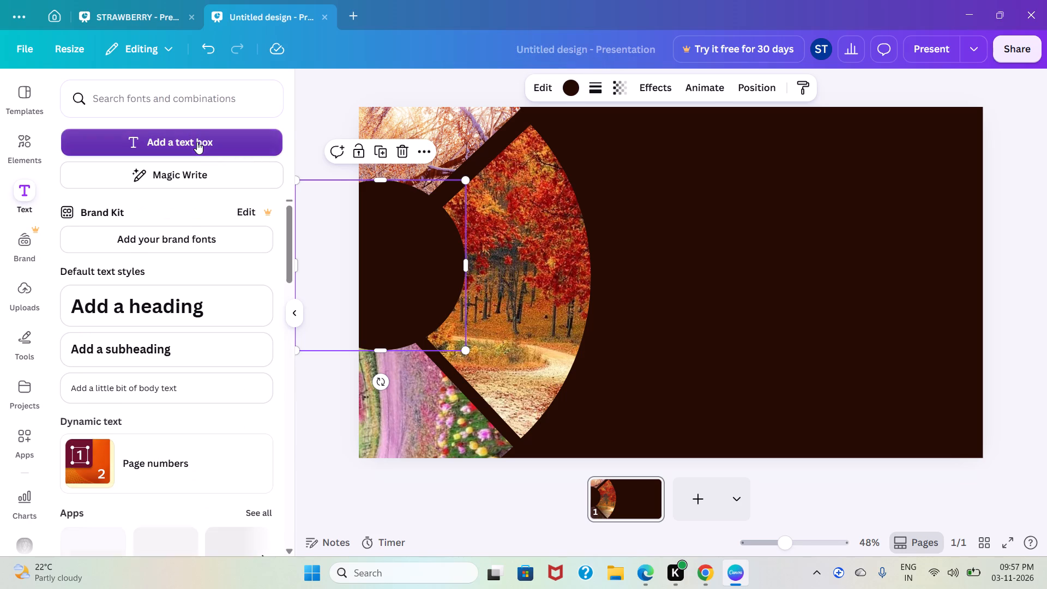
type("utumn")
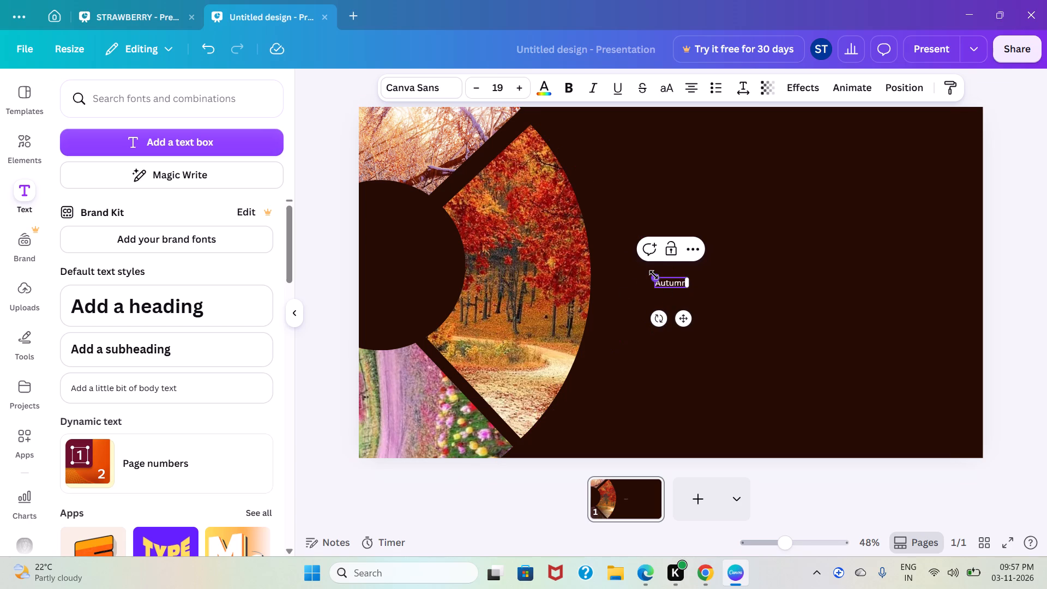
left_click_drag(654, 275, 519, 219)
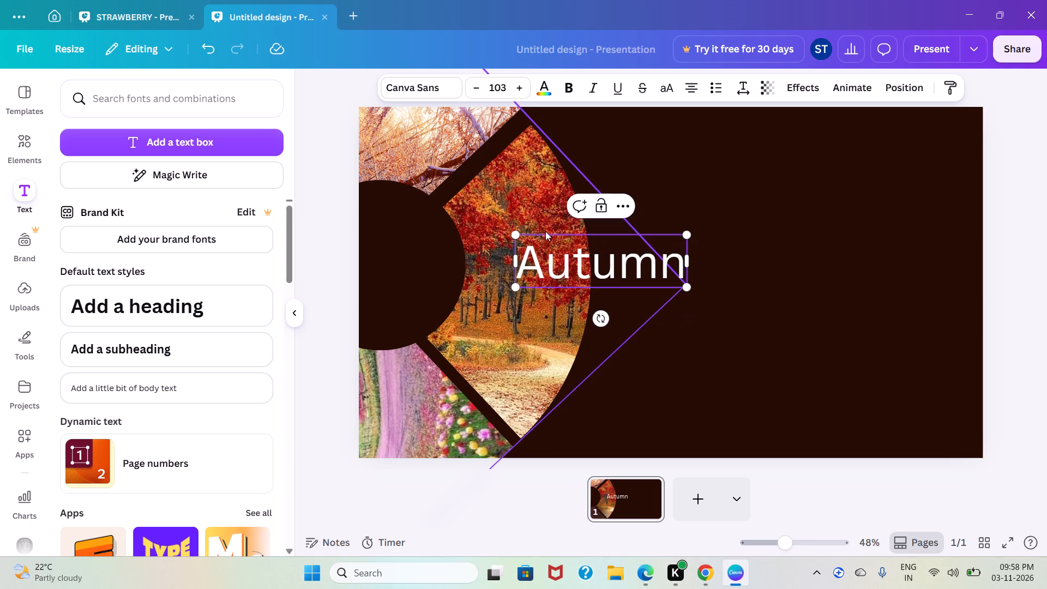
left_click(739, 253)
left_click_drag(651, 255, 818, 213)
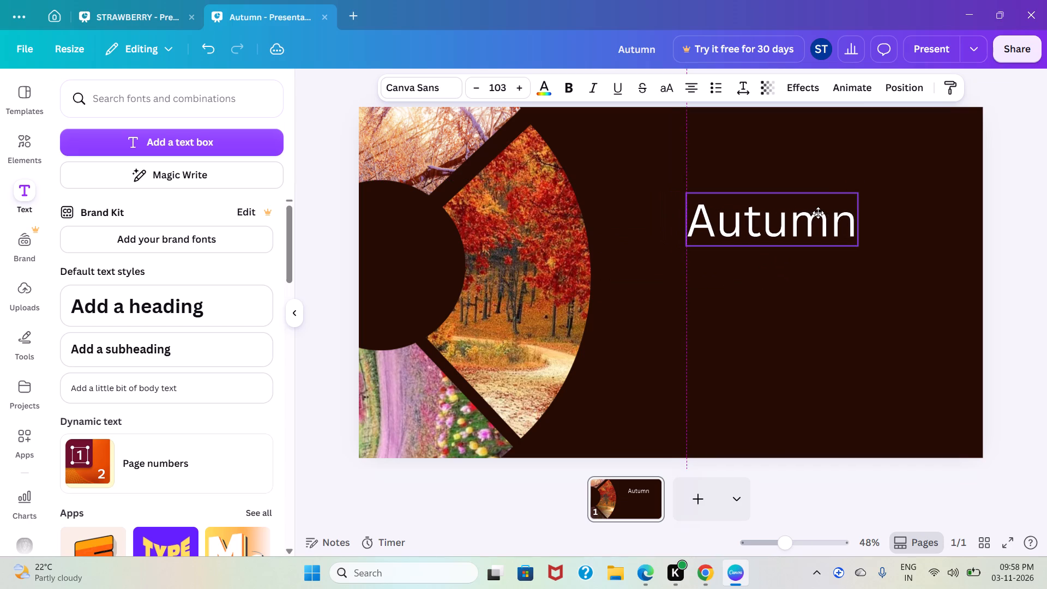
left_click_drag(818, 213, 816, 213)
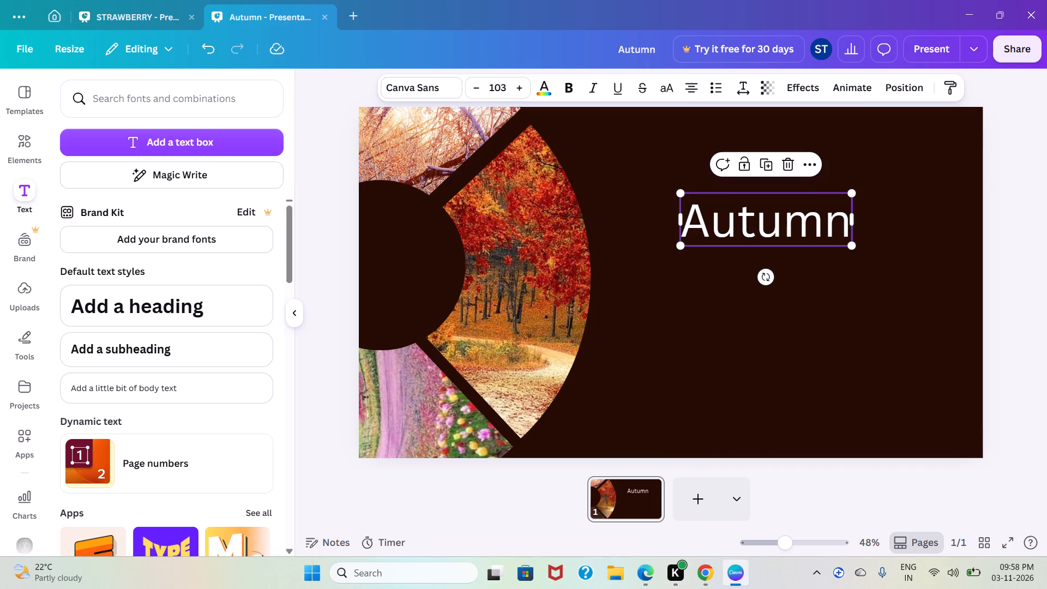
Set the font of the "Autumn" heading to Archivo Black.
left_click(440, 87)
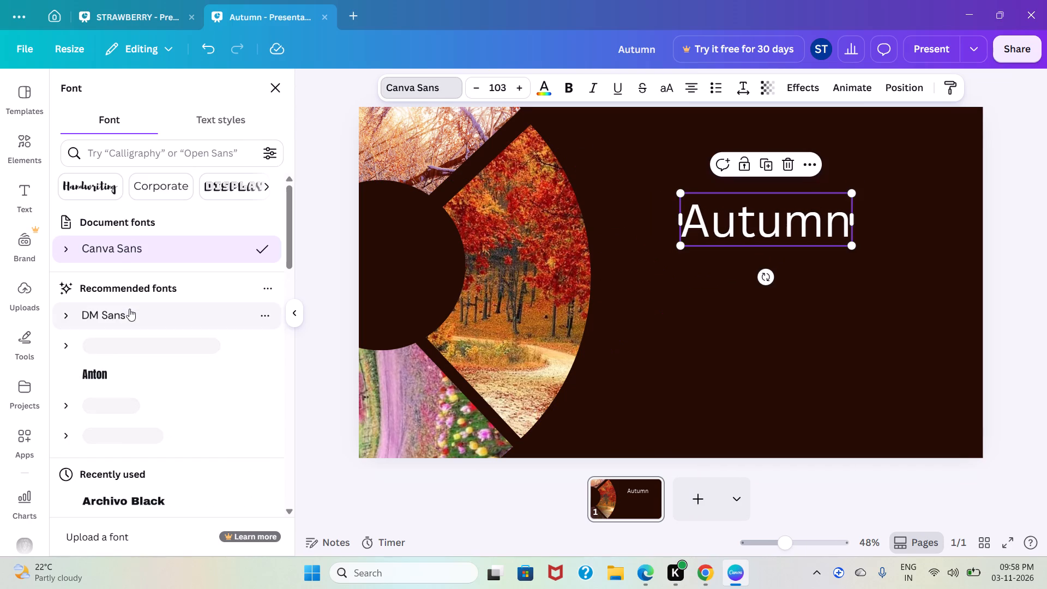
left_click(129, 309)
left_click(133, 500)
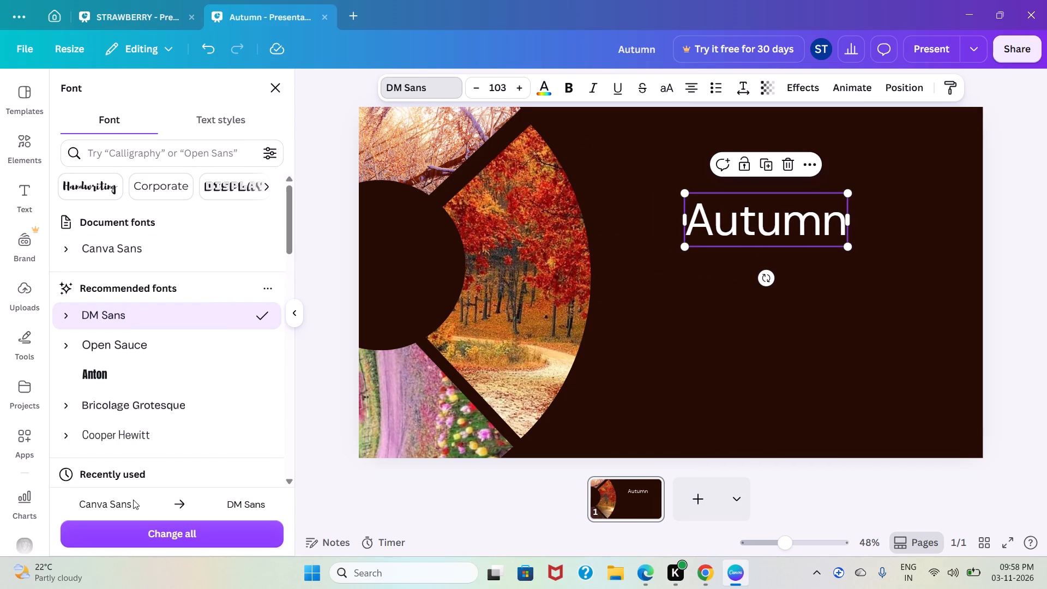
scroll(161, 384, "down", 2)
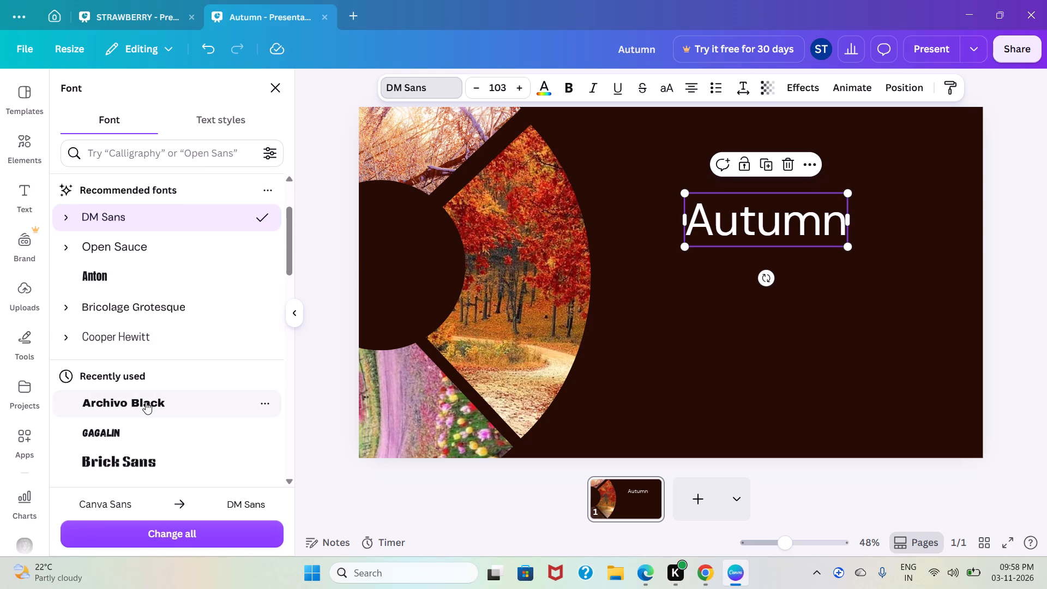
left_click(146, 402)
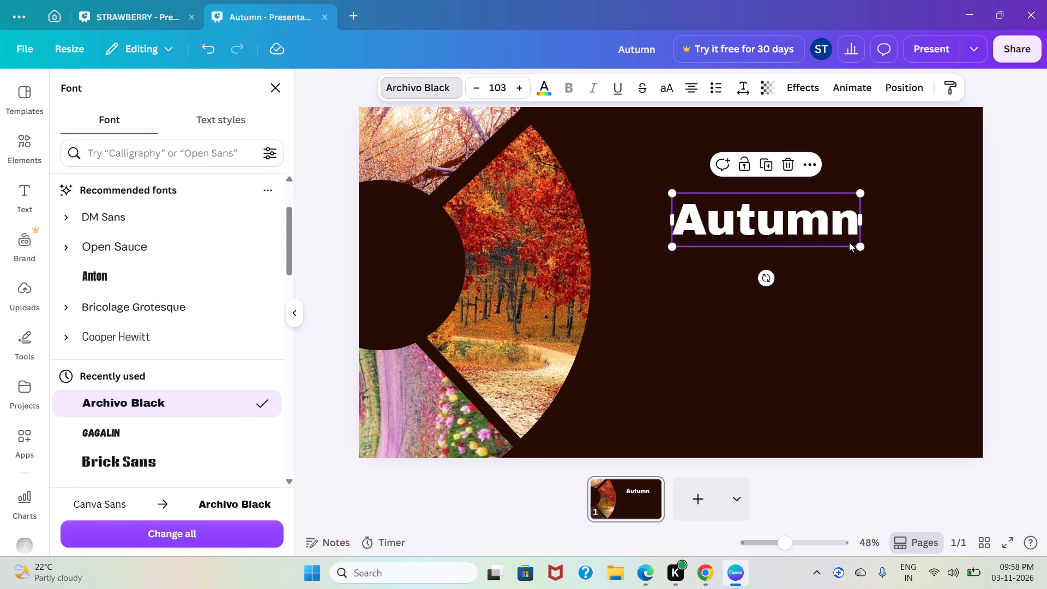
Enlarge the "Autumn" heading to about size 132.
left_click_drag(862, 248, 902, 272)
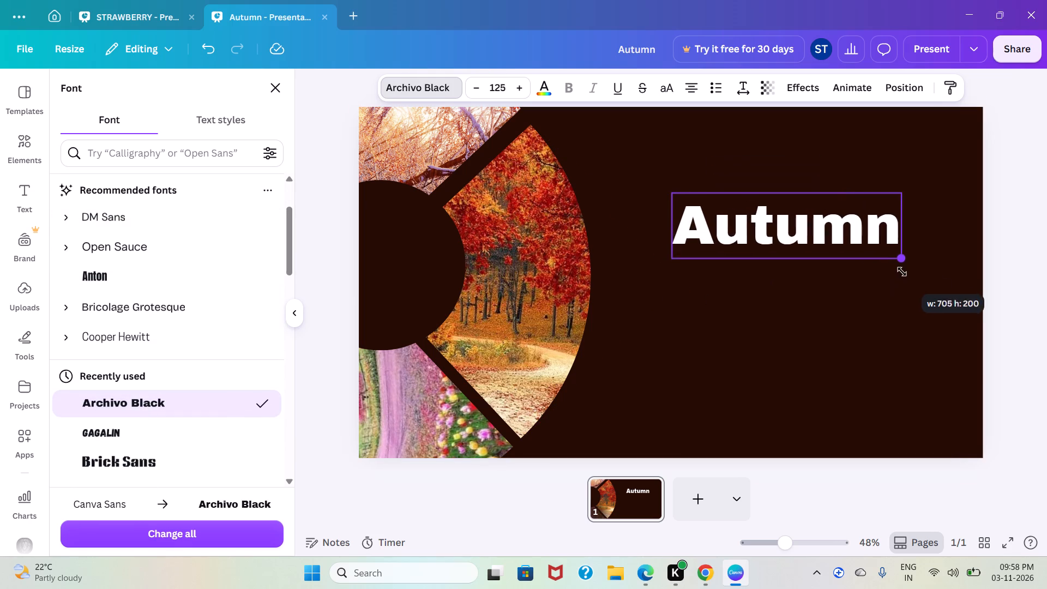
left_click_drag(902, 272, 911, 275)
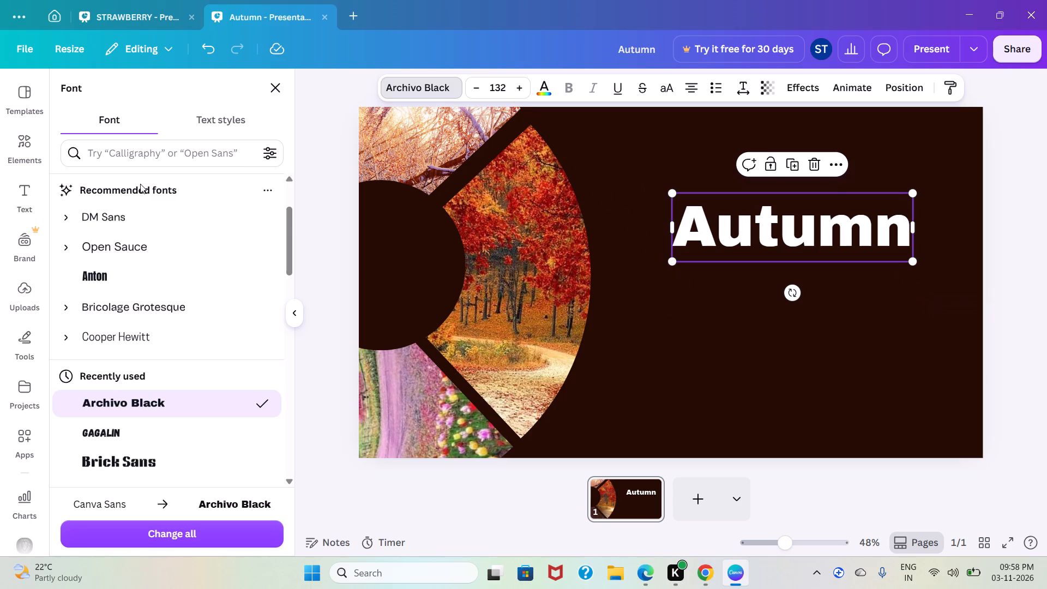
Add a text box and begin its paragraph with "The season in which the earth shows".
left_click(26, 187)
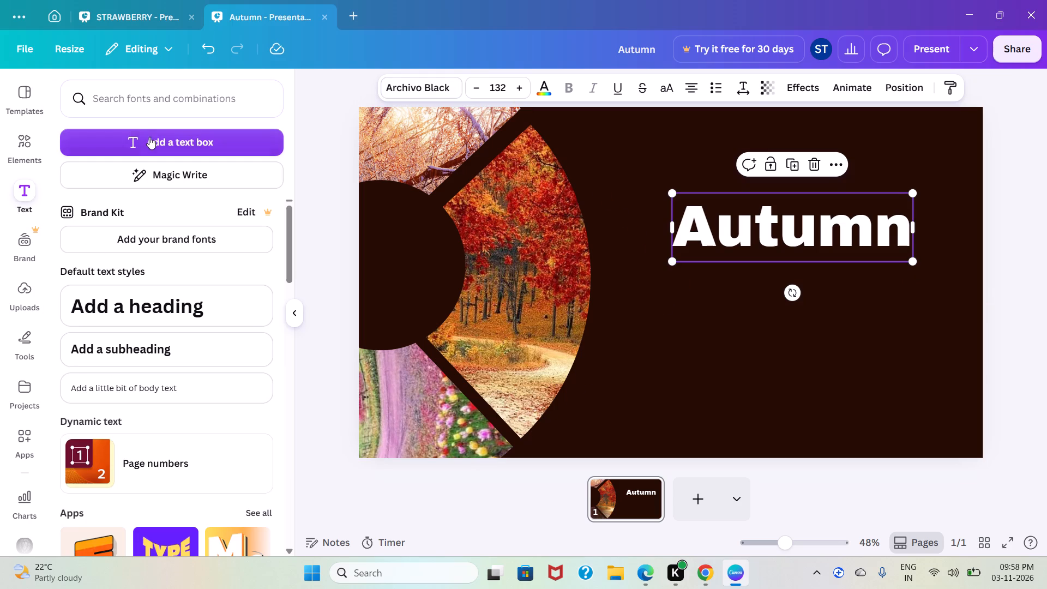
left_click(149, 139)
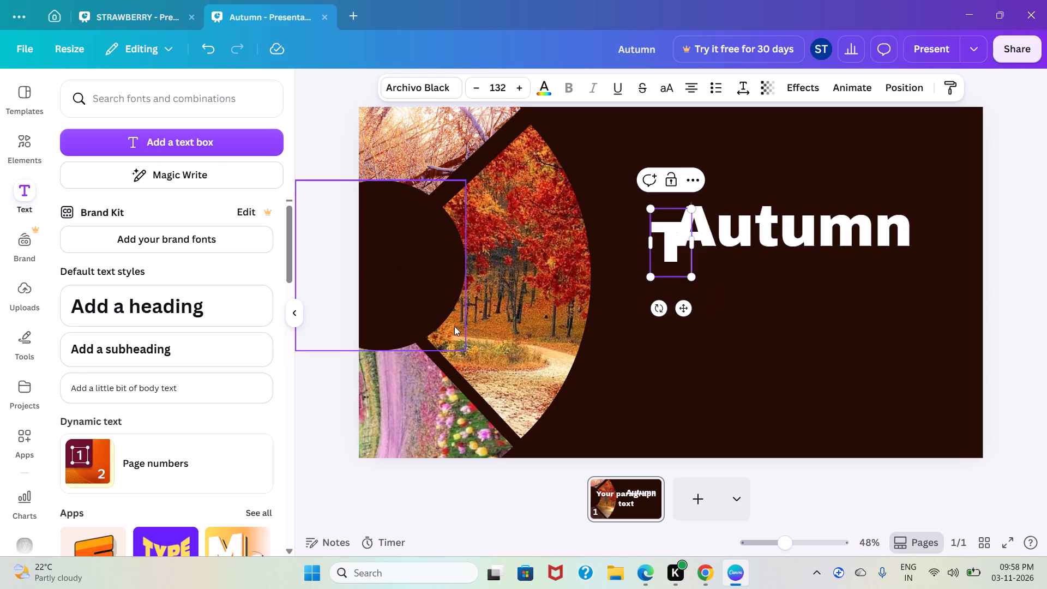
type("season in which the earth shows")
key("space")
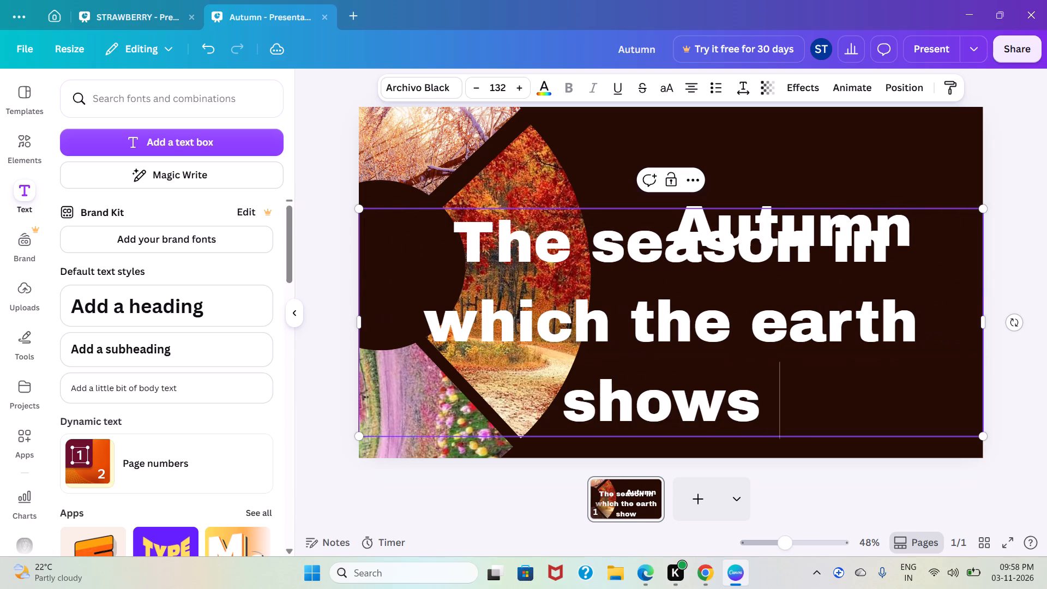
type("that it is rough")
key("space")
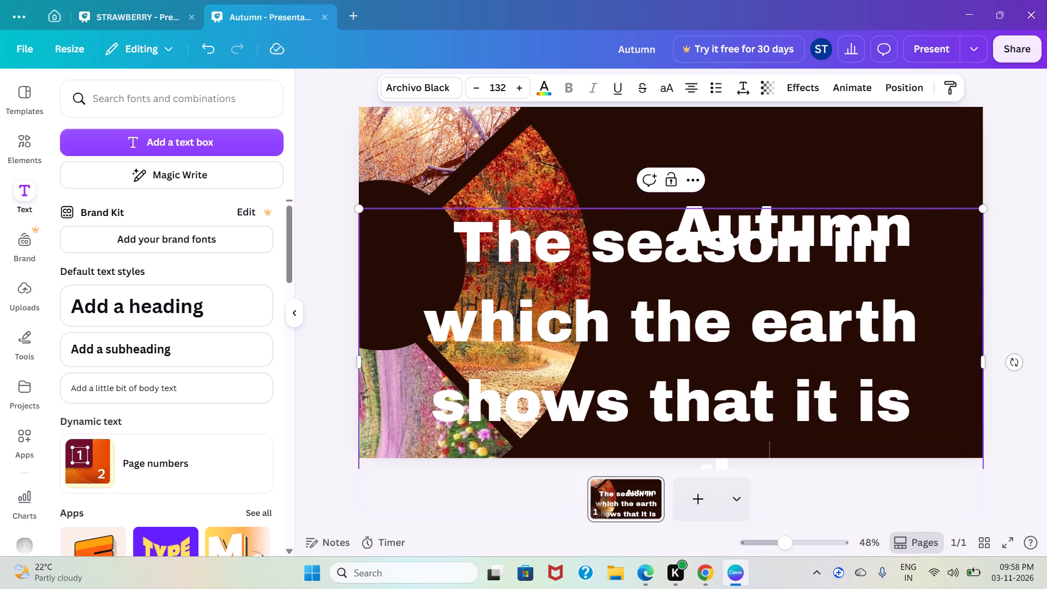
type("and the leaves t")
key("BackSpace")
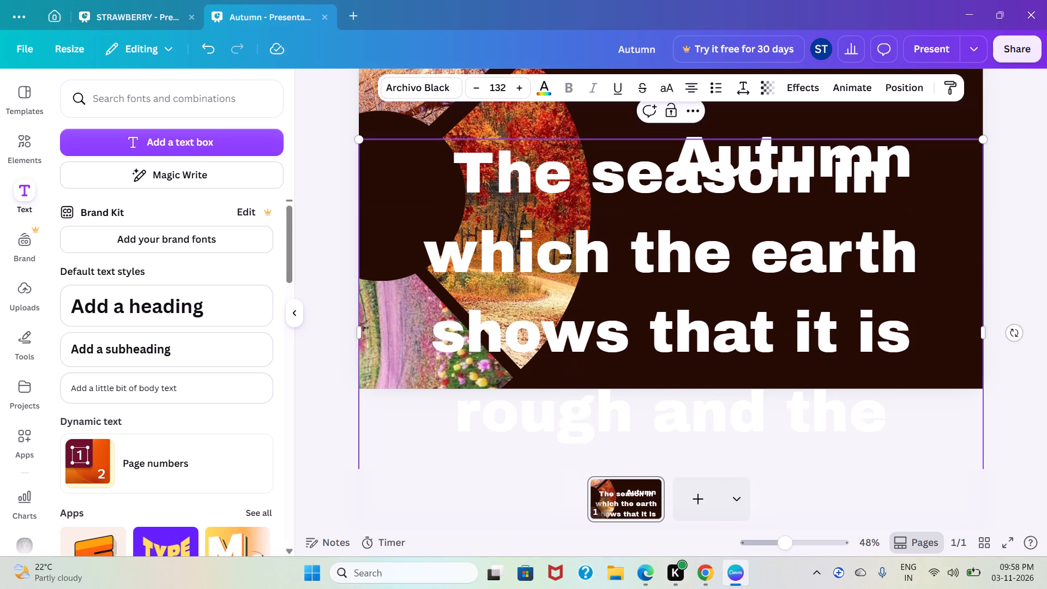
key("BackSpace")
key("BackSpace")
key("BackSpace")
key("BackSpace")
key("BackSpace")
key("BackSpace")
key("BackSpace")
key("BackSpace")
key("BackSpace")
key("BackSpace")
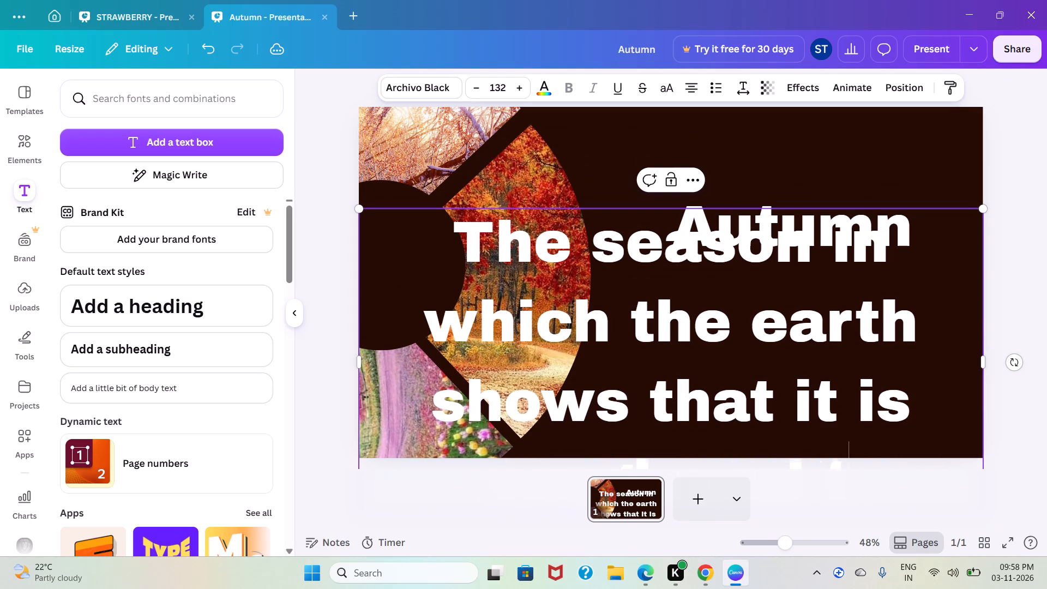
key("BackSpace")
key("BackSpace")
key("BackSpace")
key("BackSpace")
key("BackSpace")
key("BackSpace")
key("BackSpace")
key("BackSpace")
key("BackSpace")
key("BackSpace")
key("BackSpace")
key("BackSpace")
key("BackSpace")
key("BackSpace")
key("BackSpace")
key("BackSpace")
key("BackSpace")
key("BackSpace")
key("BackSpace")
key("BackSpace")
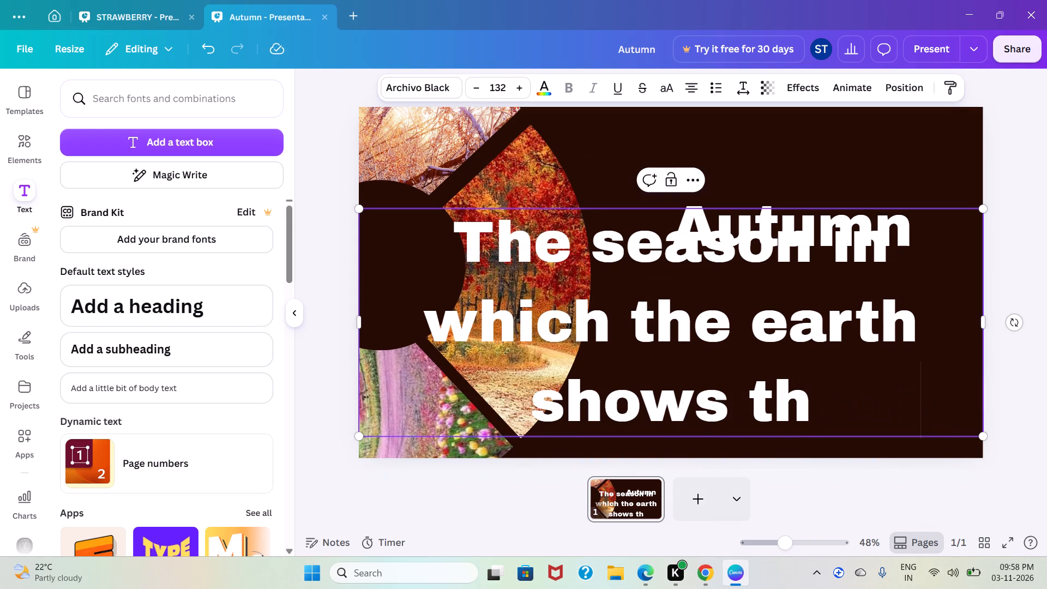
Continue the paragraph with "that it is also rough and the leaves of the most beatiful".
type("at it is also rouh")
key("BackSpace")
type("gh and the leaves of the most beatifu")
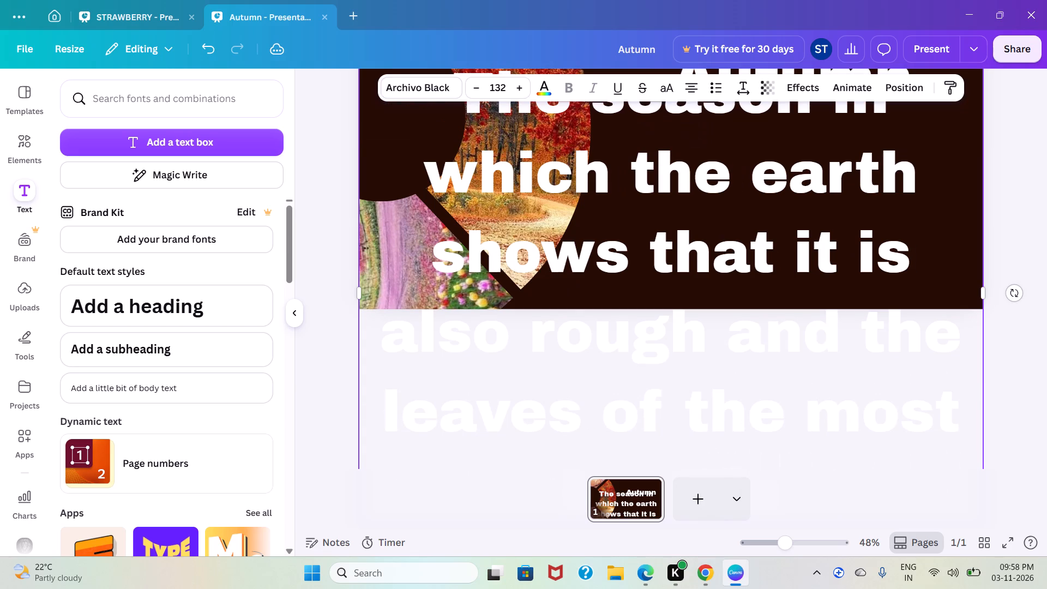
Complete the paragraph with "tress fall as well and at that time too they show there beauty in orange colour.".
type("l tress fall as well and at that time too they show there beay")
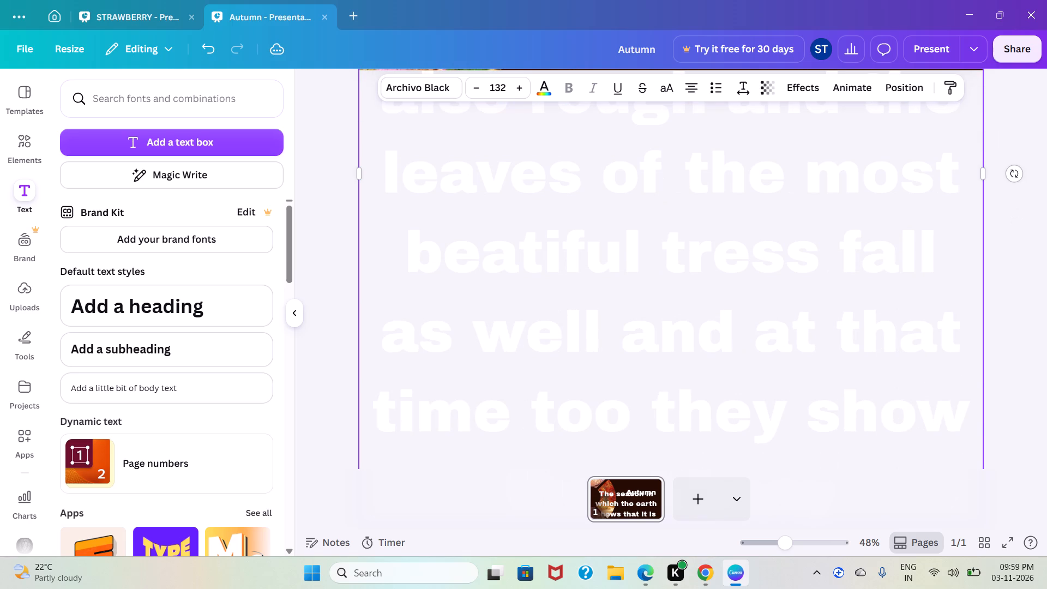
key("BackSpace")
type("uty on")
key("BackSpace")
key("BackSpace")
type("in or")
type("ange colour.")
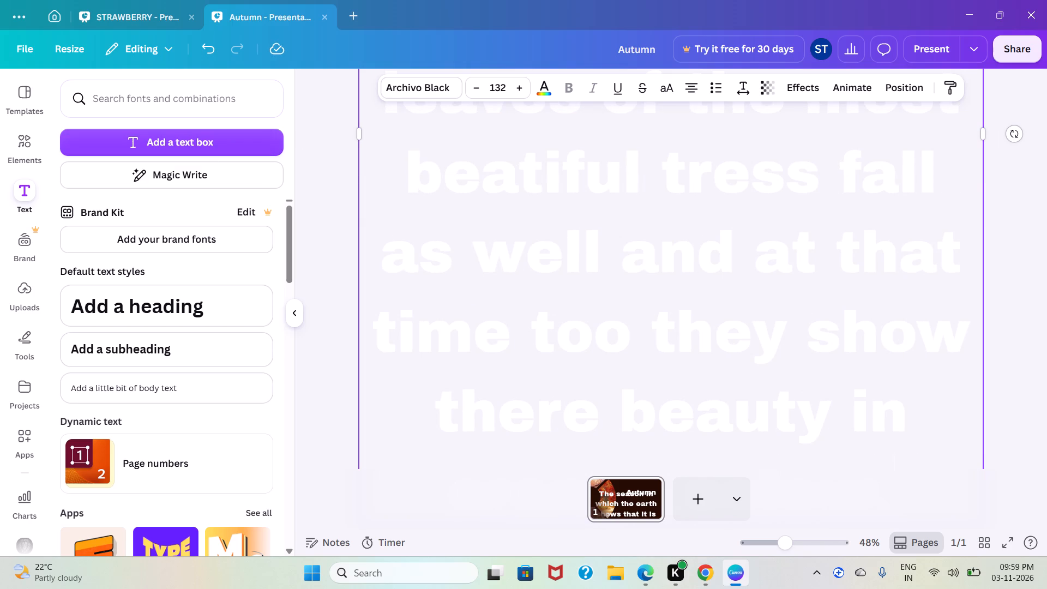
Set the paragraph's font size to 25.
double_click(498, 91)
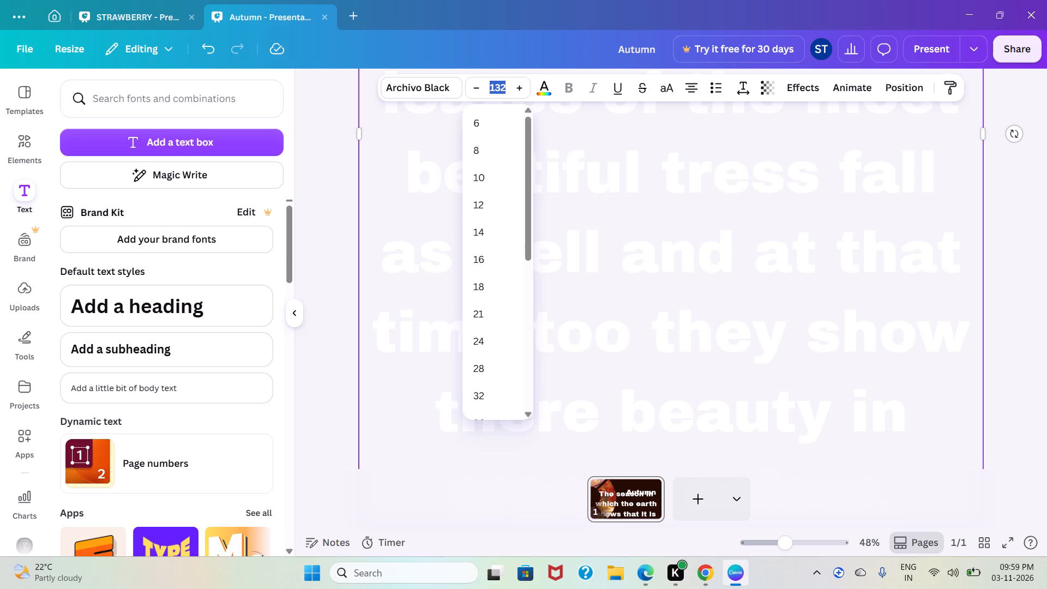
type("25")
key("Return")
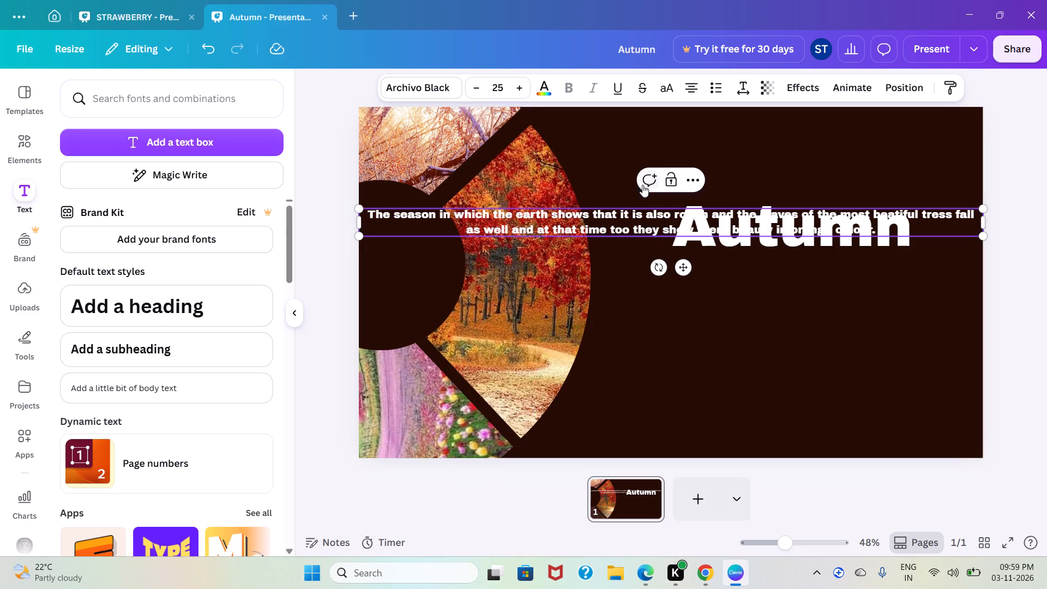
Narrow the paragraph's text box from its left side until the text wraps onto four lines.
left_click(696, 85)
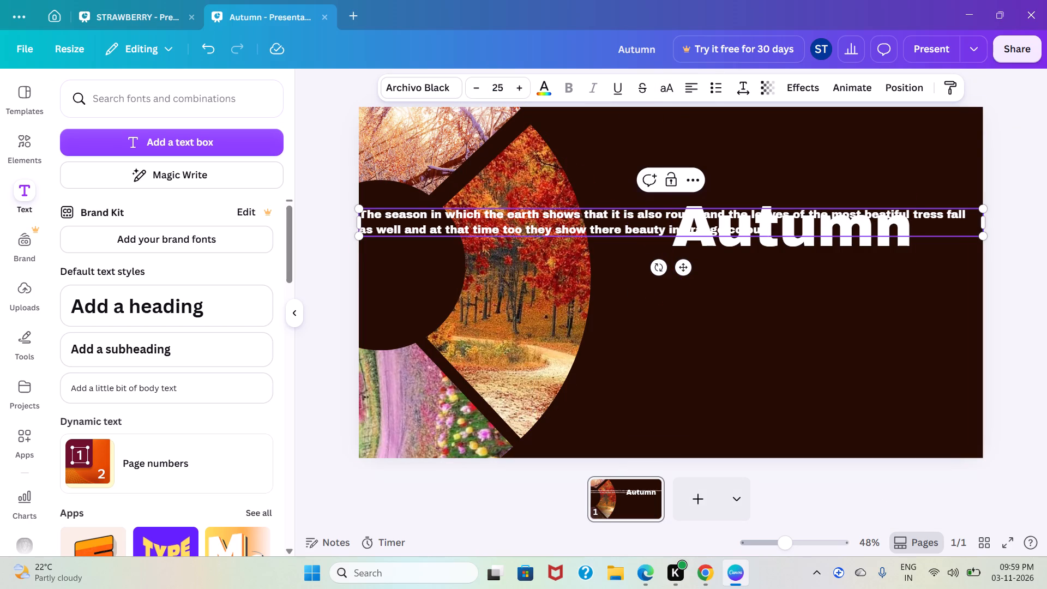
left_click_drag(357, 224, 562, 237)
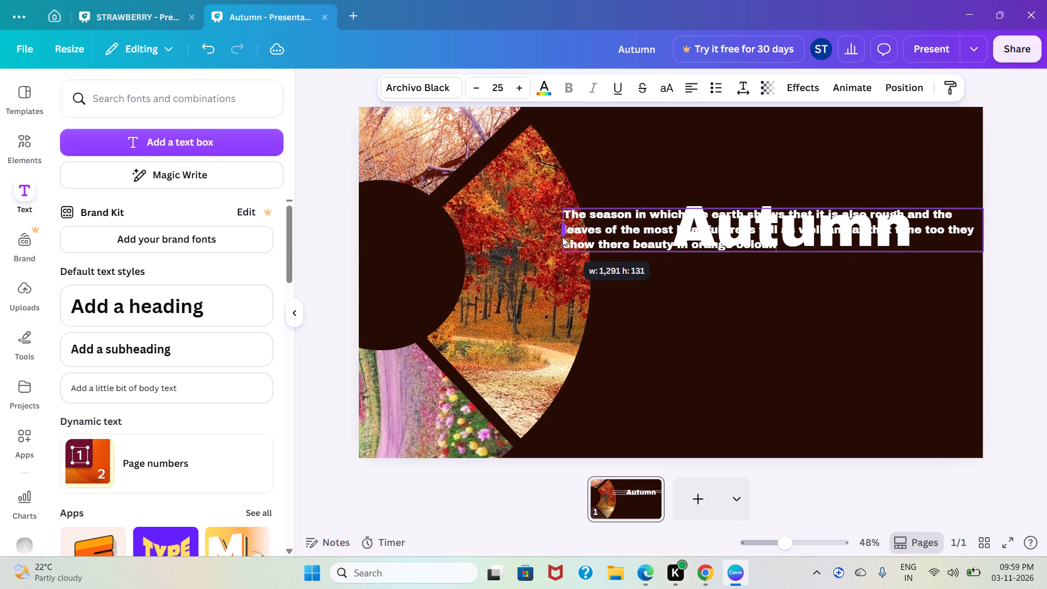
left_click_drag(562, 237, 578, 236)
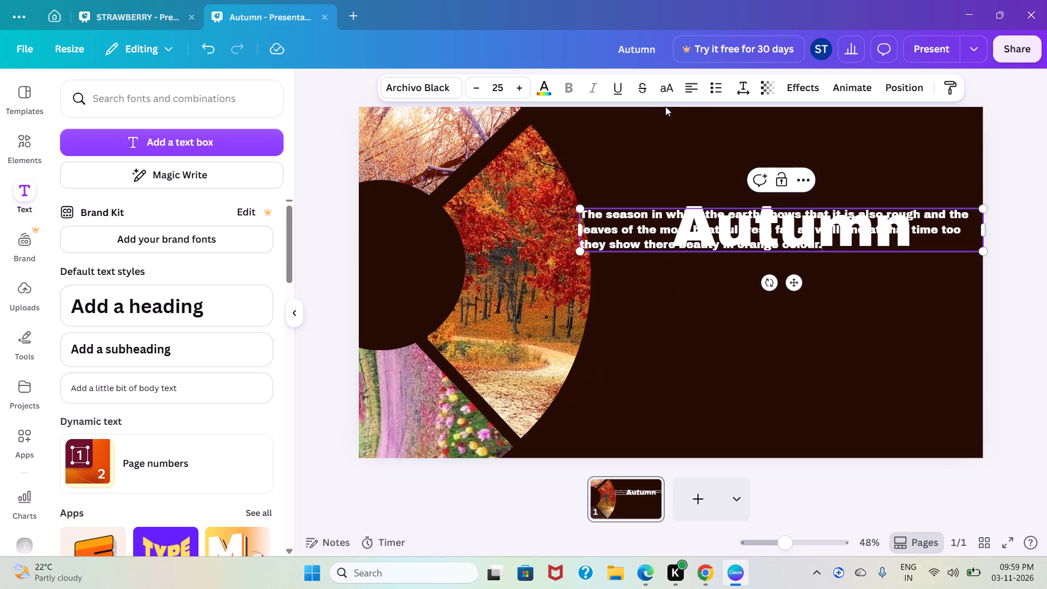
left_click(690, 86)
left_click(690, 86)
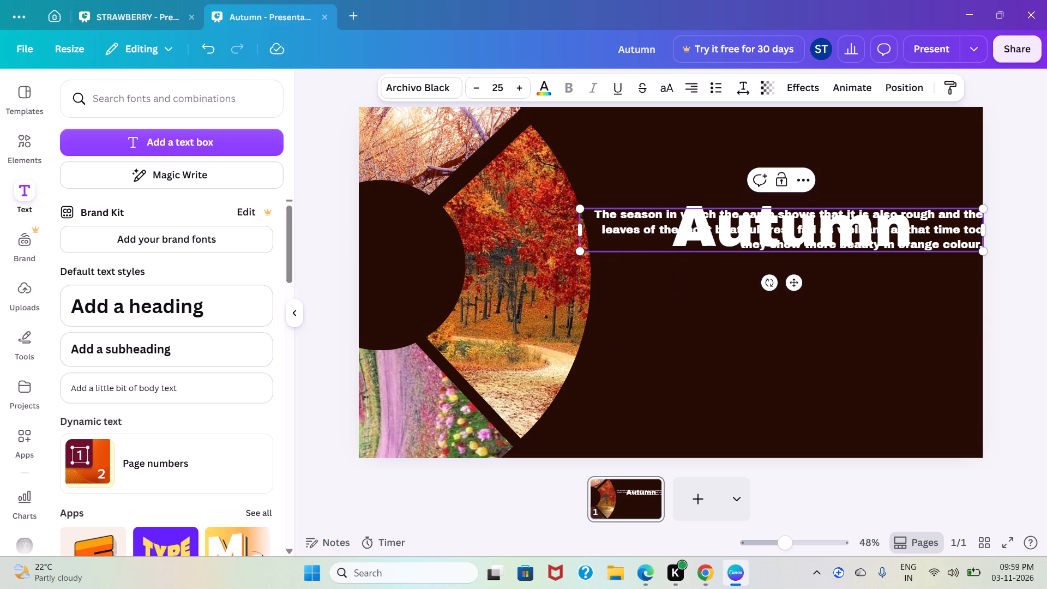
left_click_drag(576, 231, 701, 231)
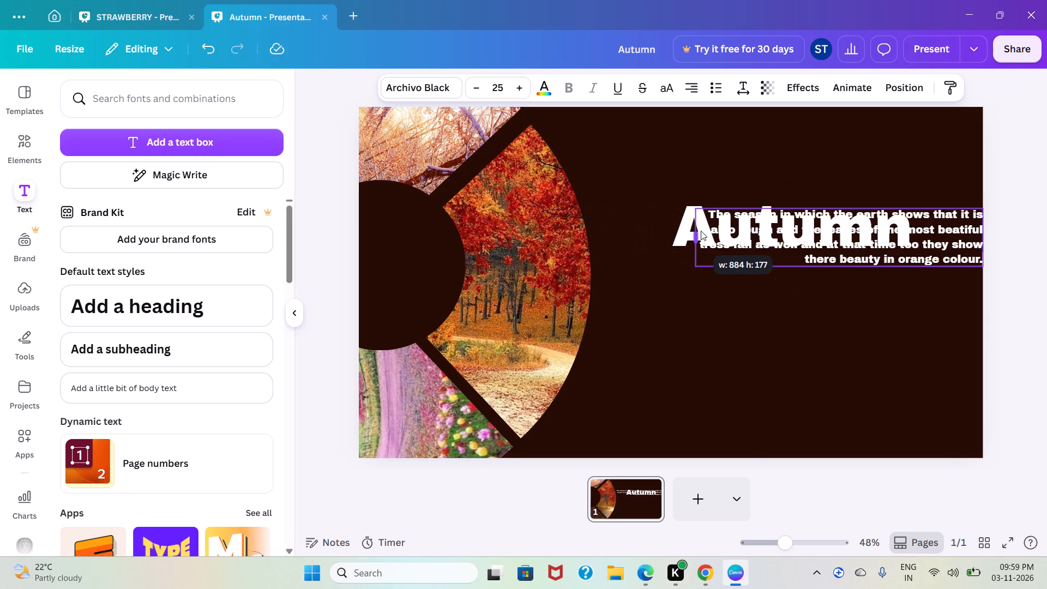
left_click_drag(701, 231, 703, 229)
Move the paragraph's text box directly below the "Autumn" heading.
left_click(877, 229)
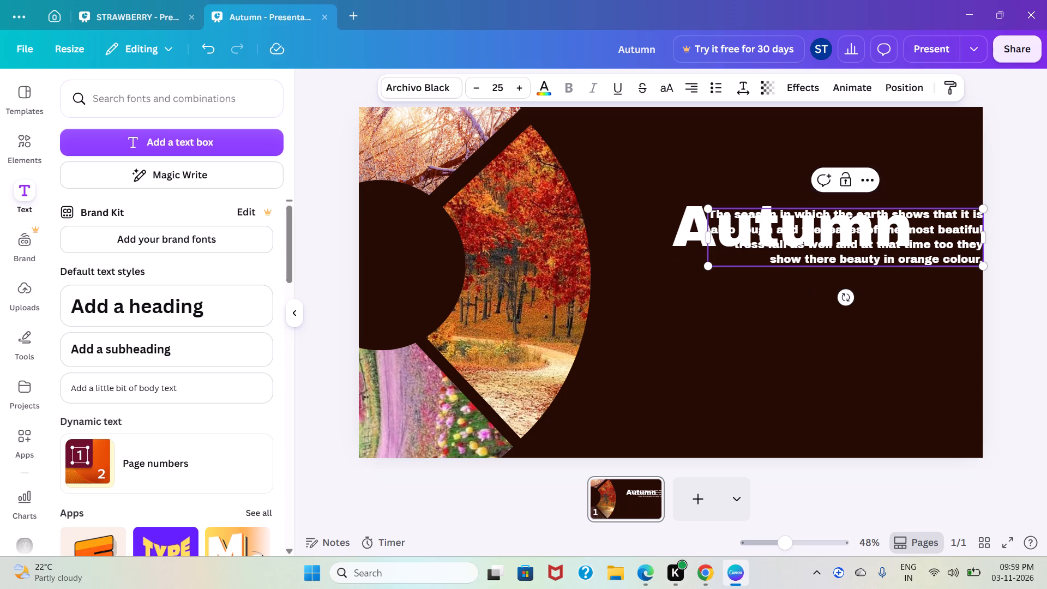
left_click_drag(948, 220, 933, 237)
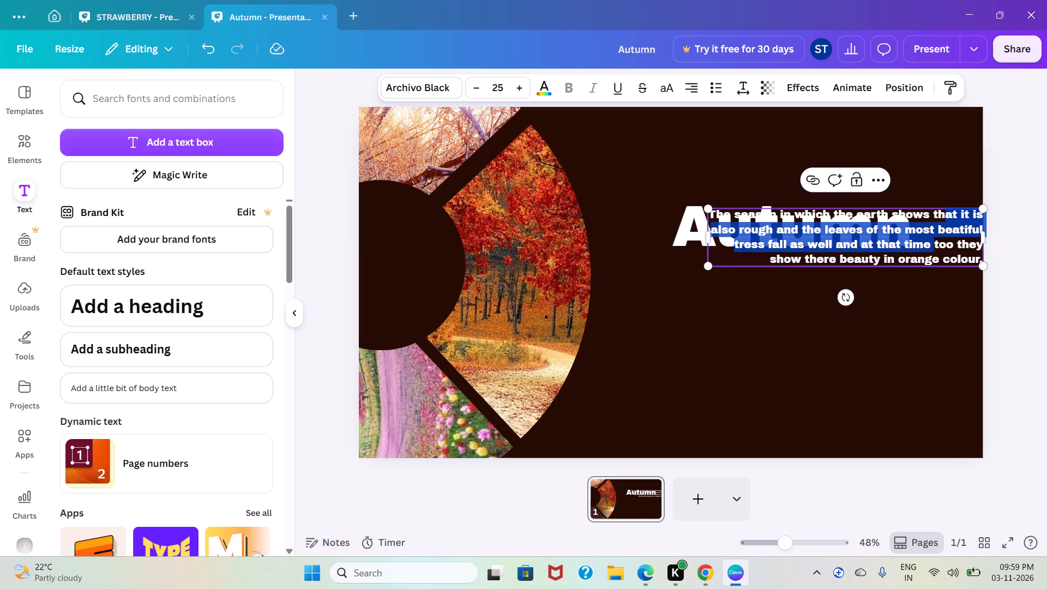
left_click(933, 237)
left_click_drag(923, 207, 872, 255)
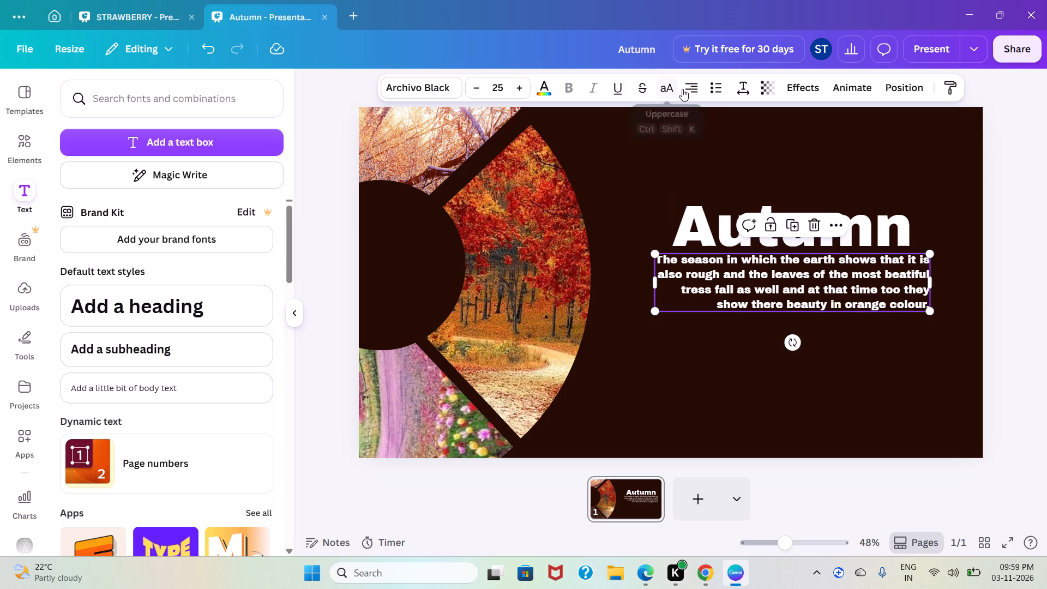
Centre-align the paragraph text.
left_click(685, 89)
left_click(685, 89)
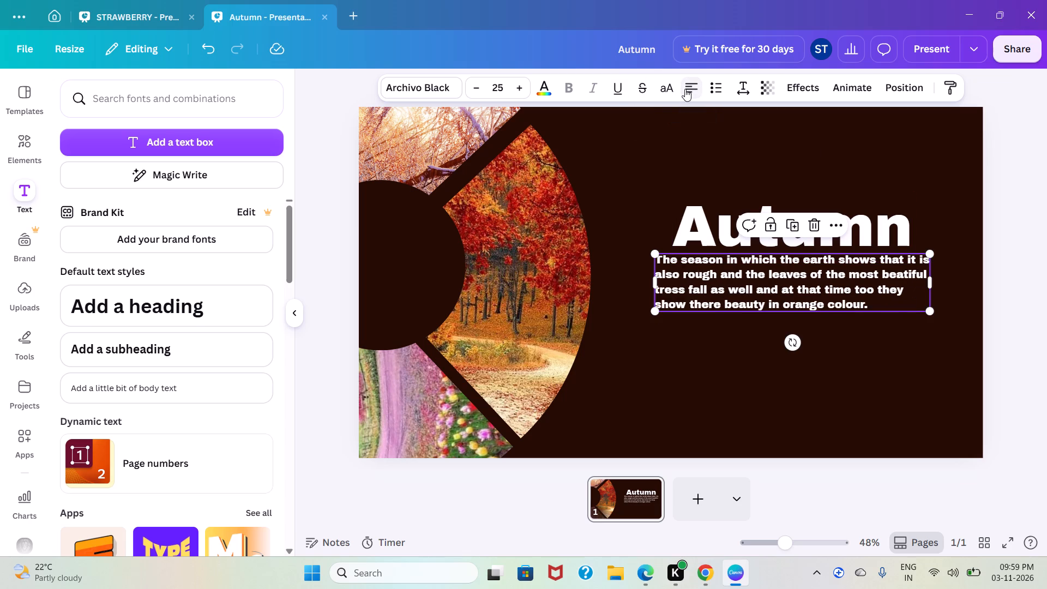
left_click(685, 89)
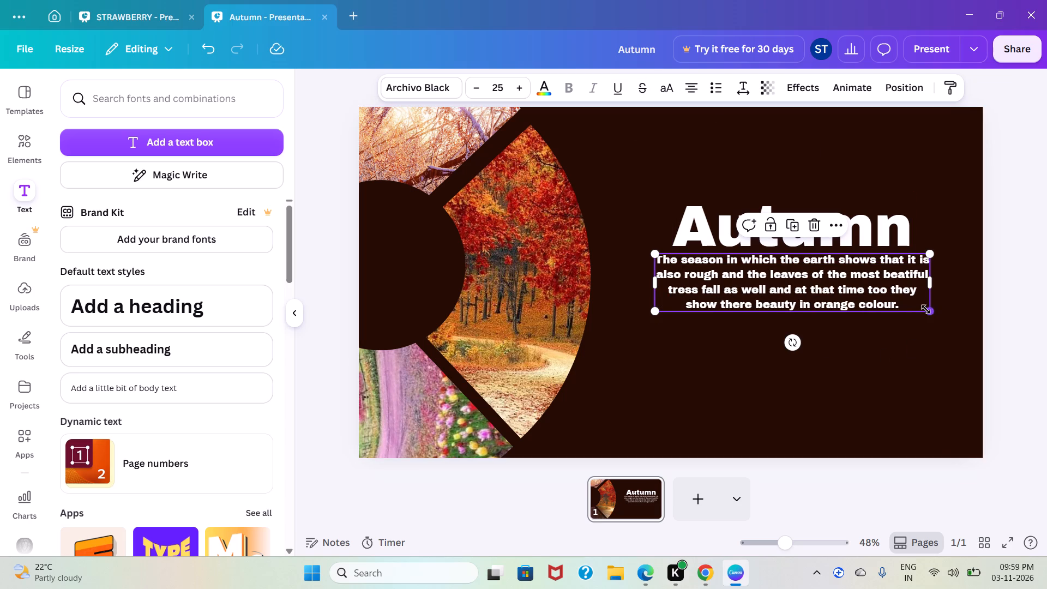
Enlarge the paragraph to about size 27.1 and shift it slightly down to sit just beneath the "Autumn" heading.
left_click_drag(930, 313, 949, 338)
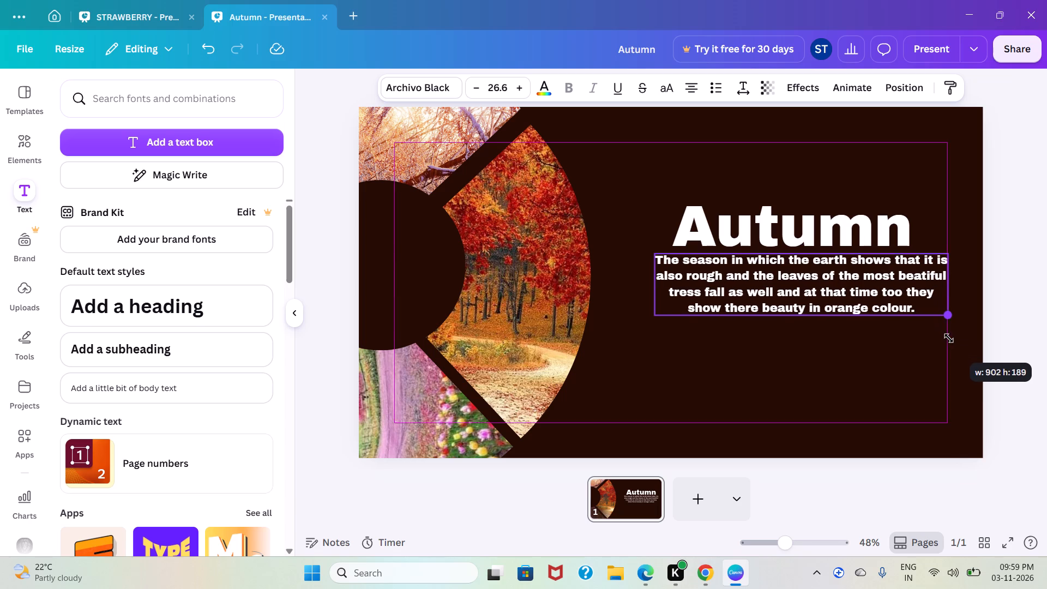
left_click_drag(949, 338, 949, 339)
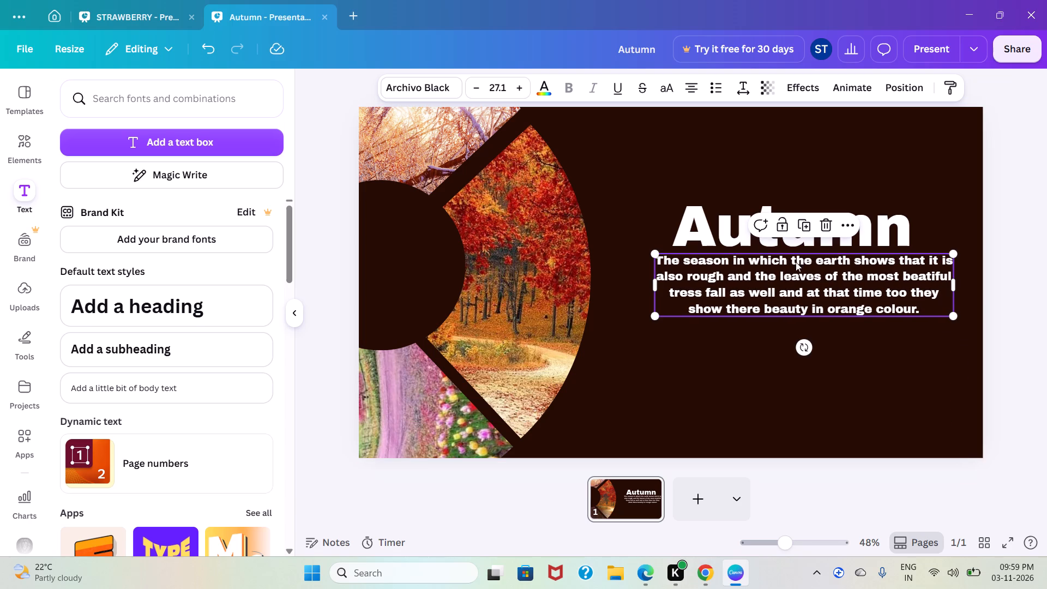
left_click(796, 263)
left_click_drag(774, 250, 772, 260)
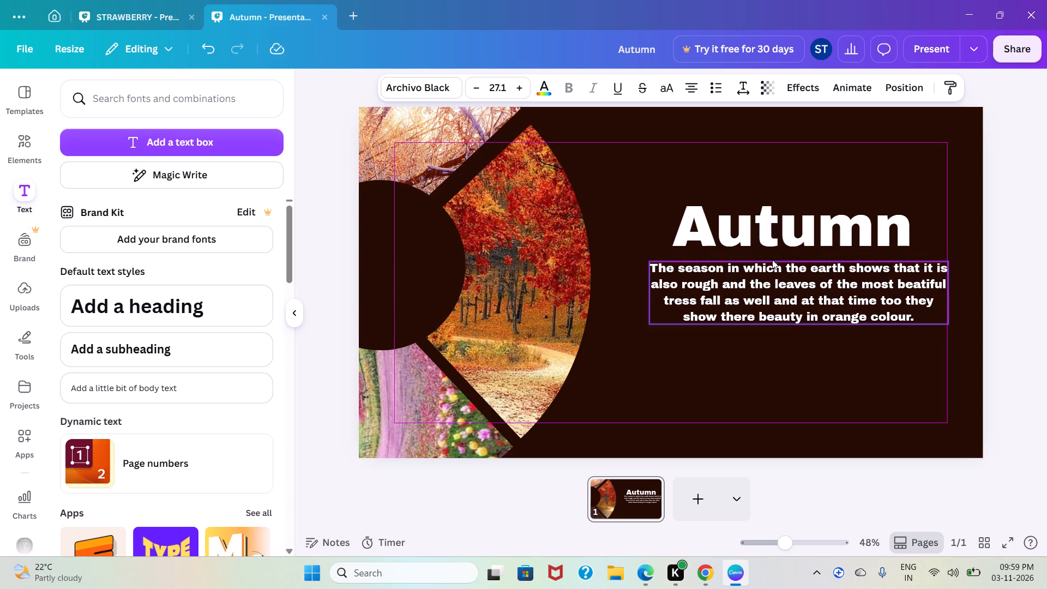
left_click_drag(772, 260, 771, 258)
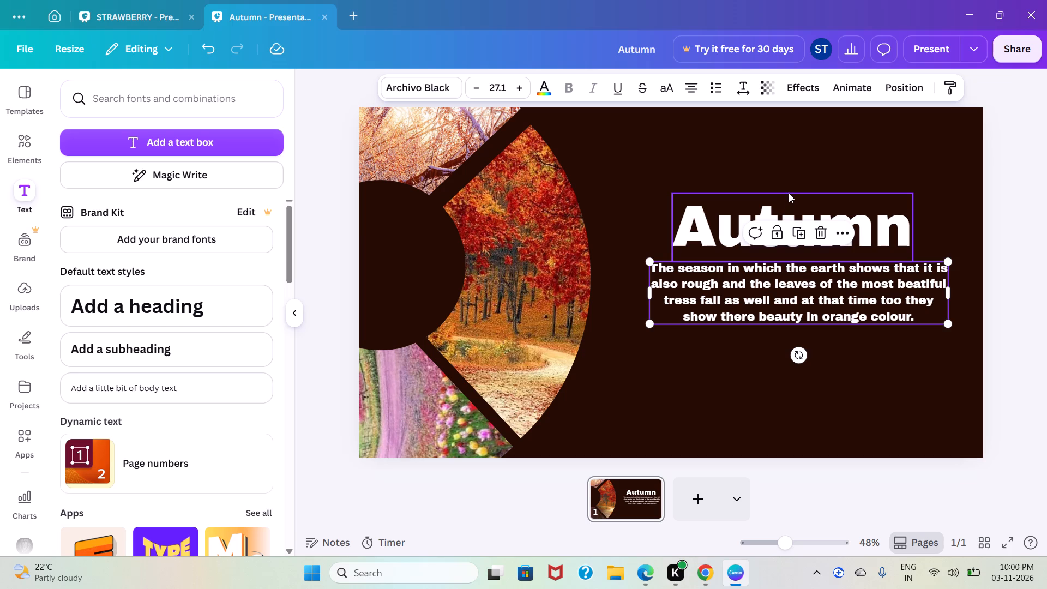
Enlarge the "Autumn" heading to about size 139 and centre it above the paragraph.
left_click(787, 201)
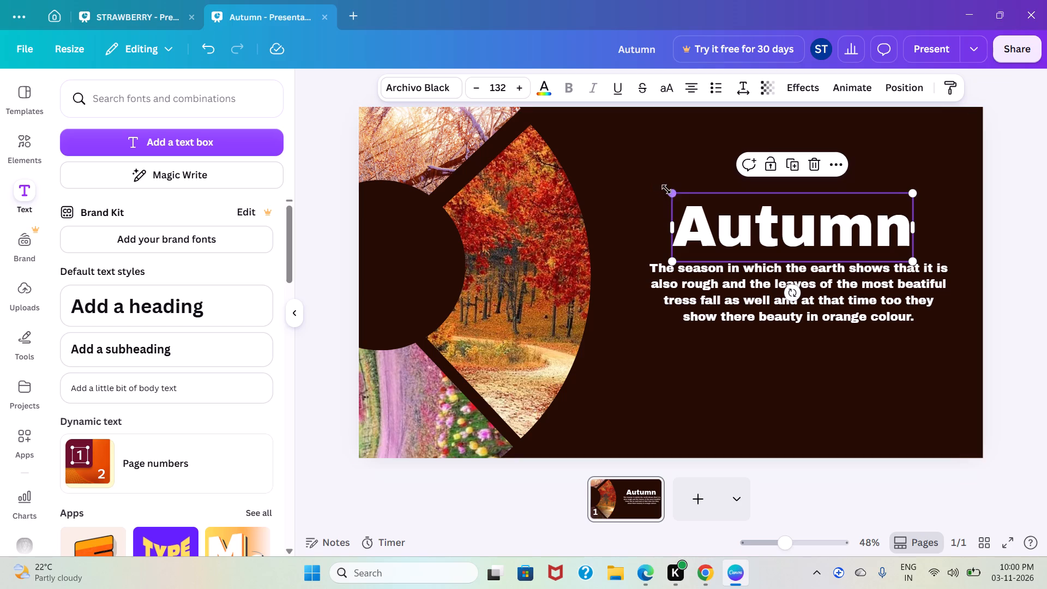
left_click_drag(669, 190, 656, 185)
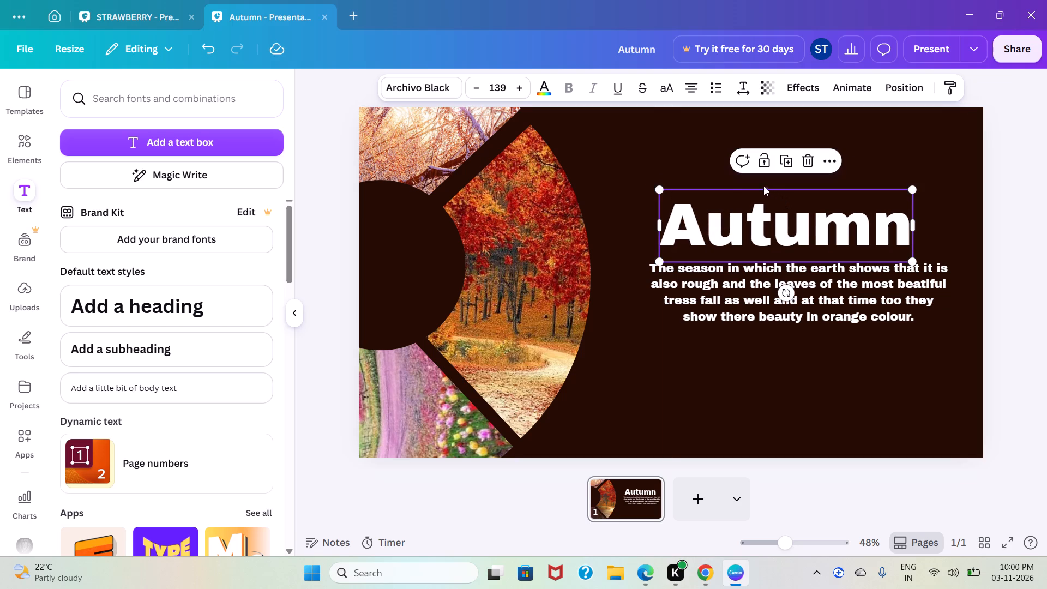
left_click(745, 207)
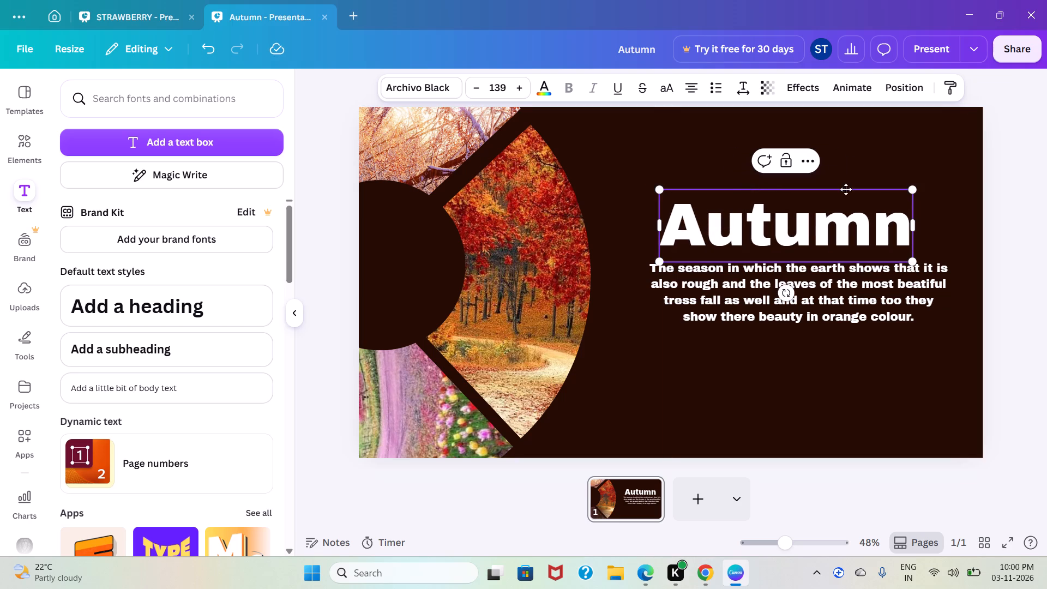
left_click_drag(847, 187, 851, 189)
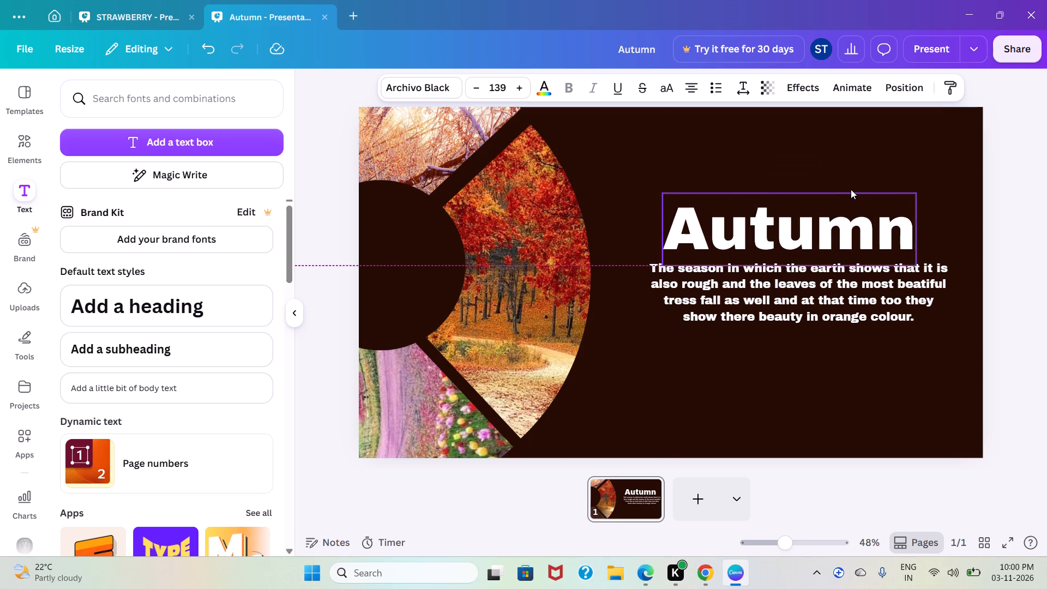
left_click_drag(851, 189, 858, 190)
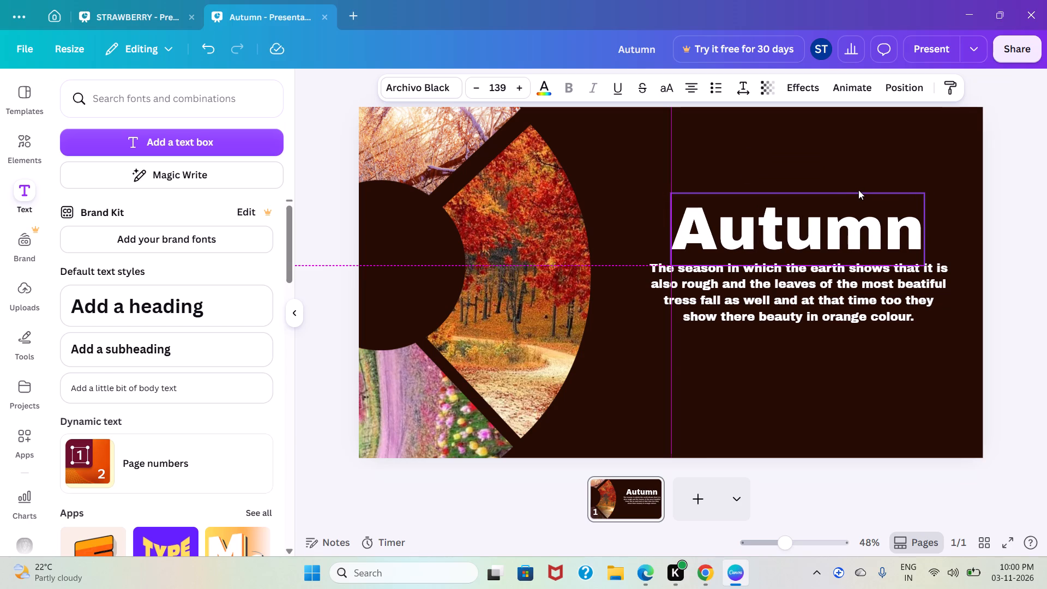
Duplicate the Autumn page and select the new second page.
left_click(640, 517)
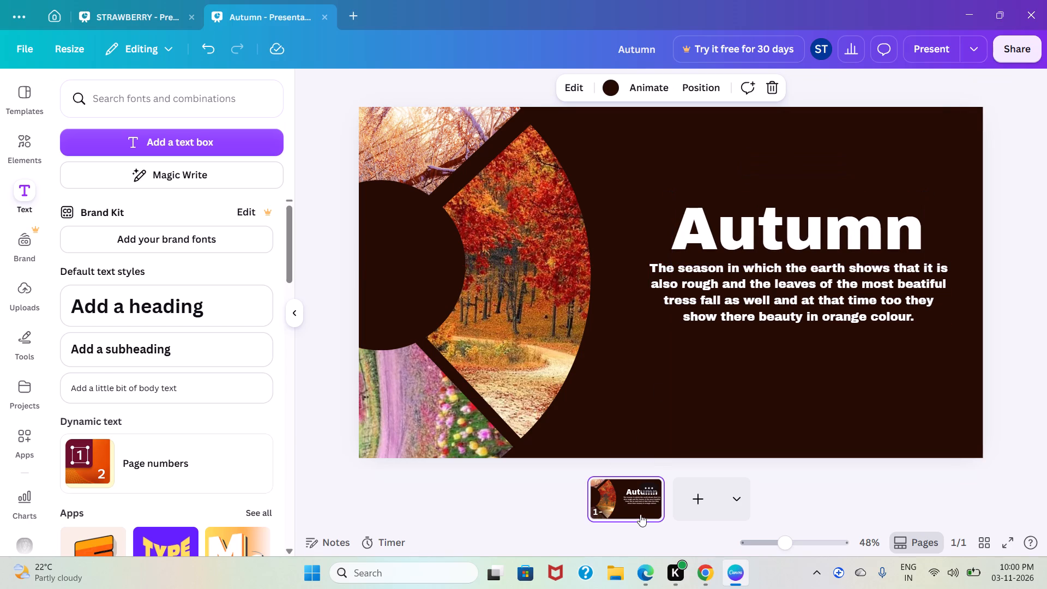
left_click(645, 489)
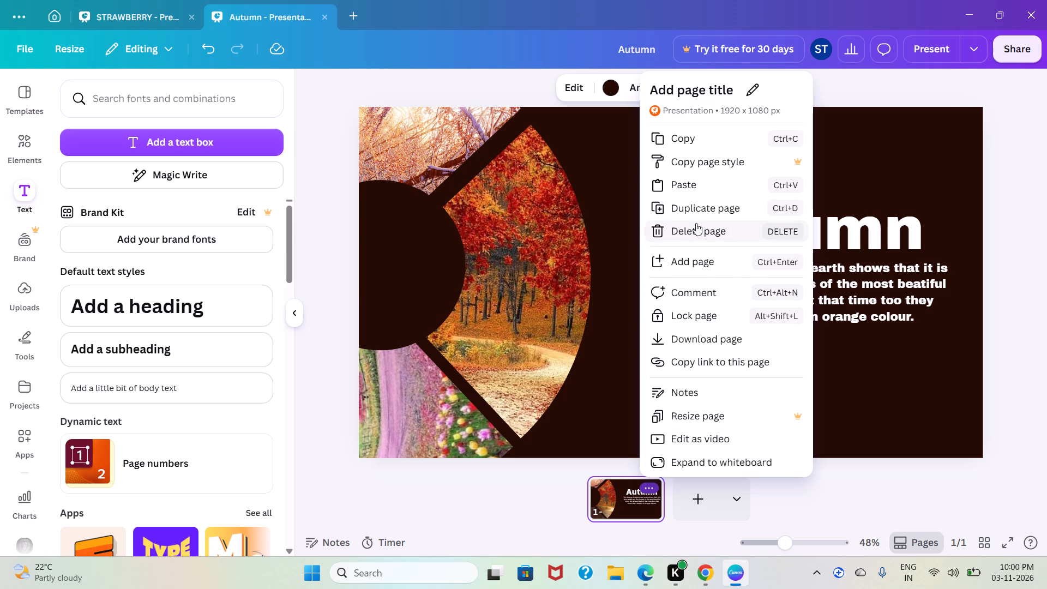
left_click(703, 207)
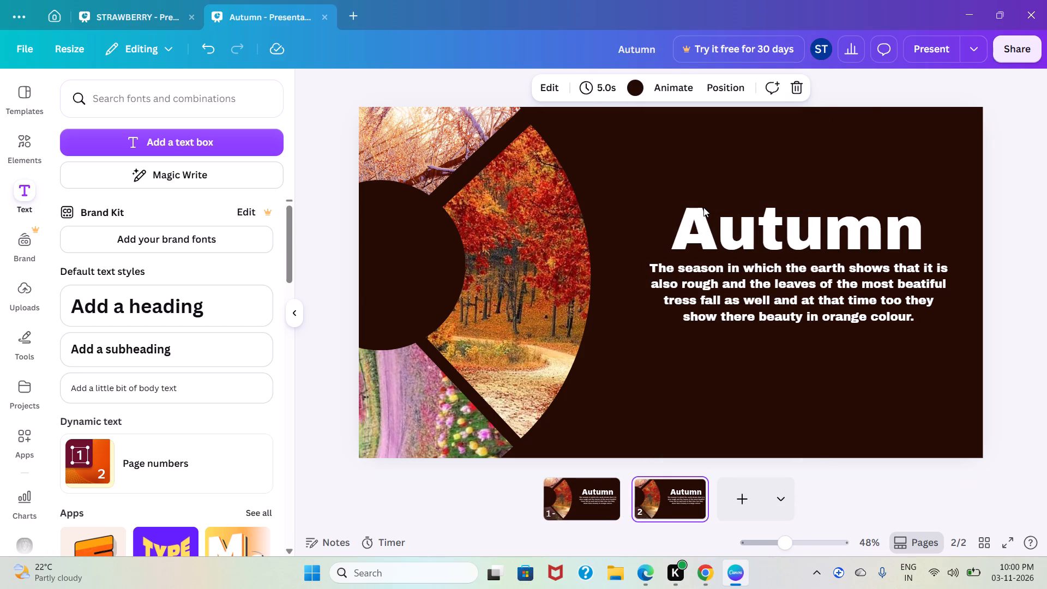
left_click(661, 502)
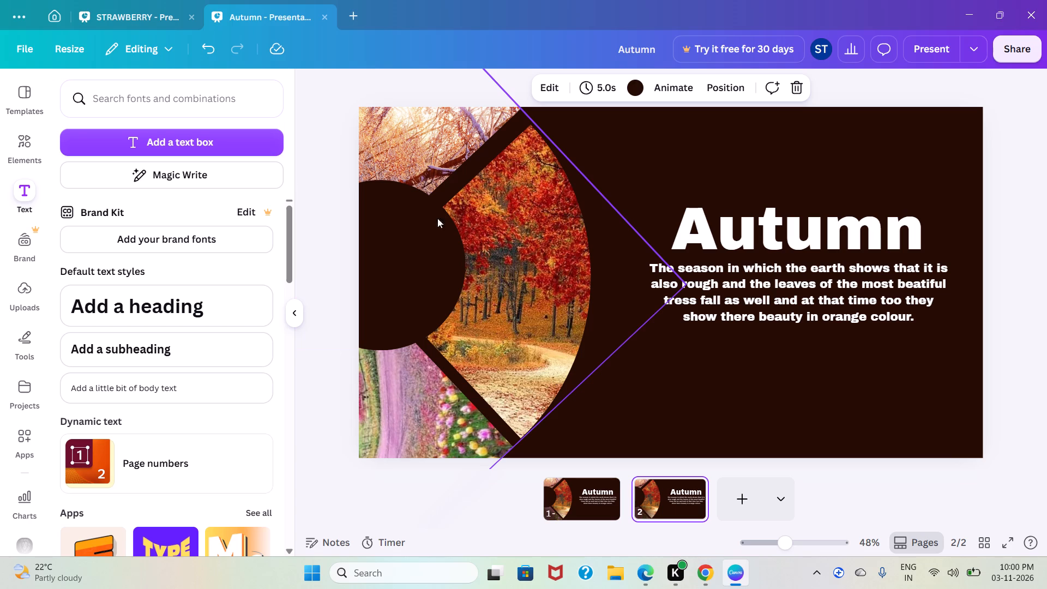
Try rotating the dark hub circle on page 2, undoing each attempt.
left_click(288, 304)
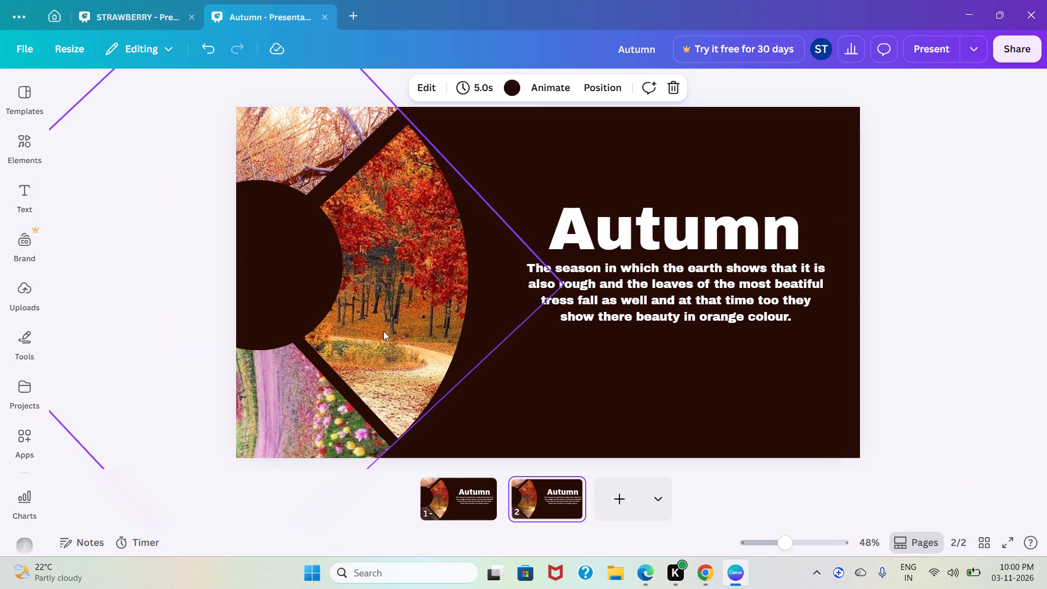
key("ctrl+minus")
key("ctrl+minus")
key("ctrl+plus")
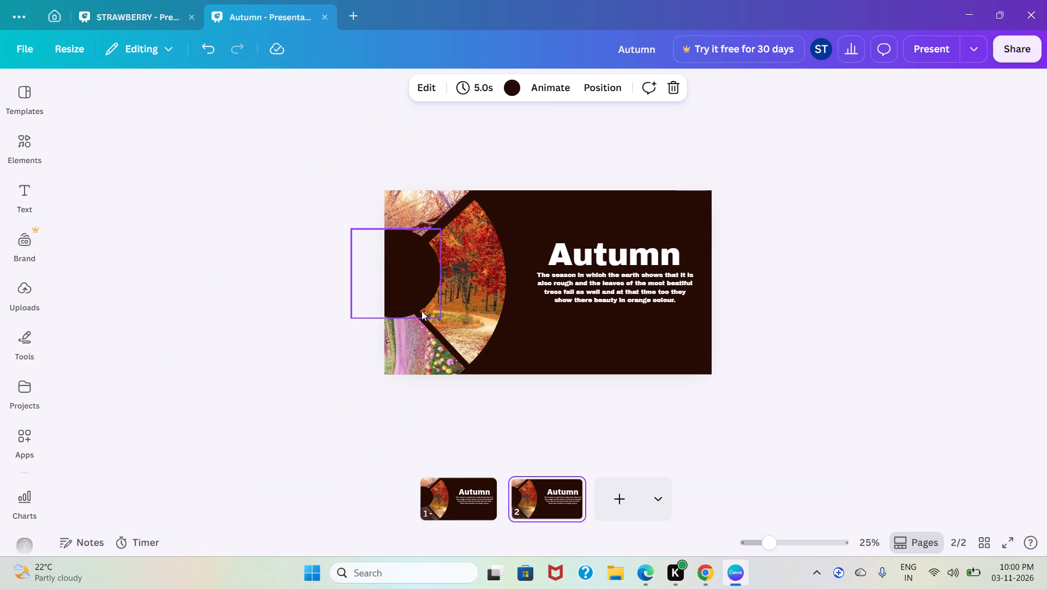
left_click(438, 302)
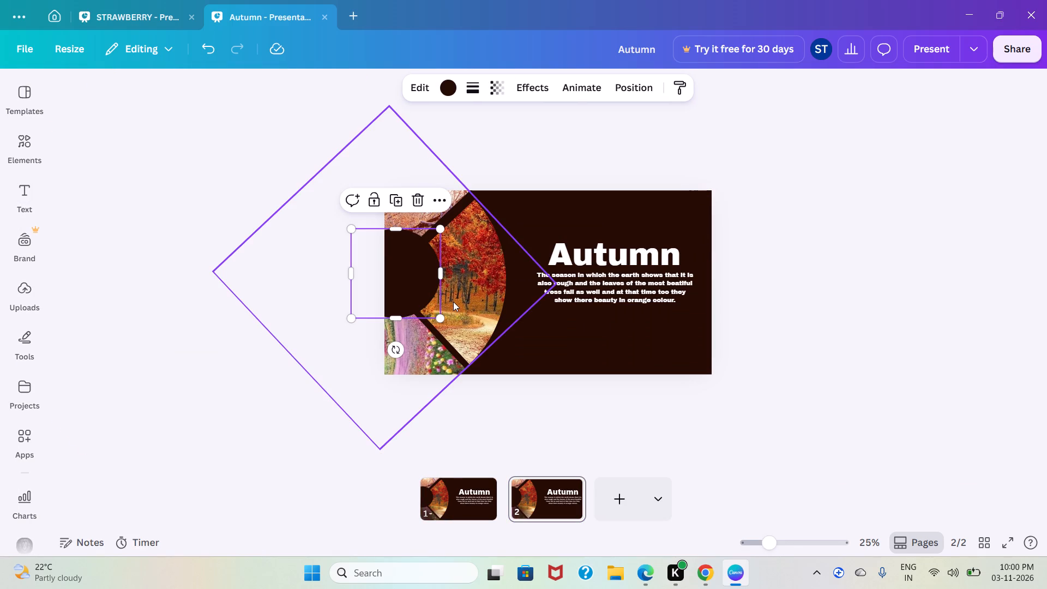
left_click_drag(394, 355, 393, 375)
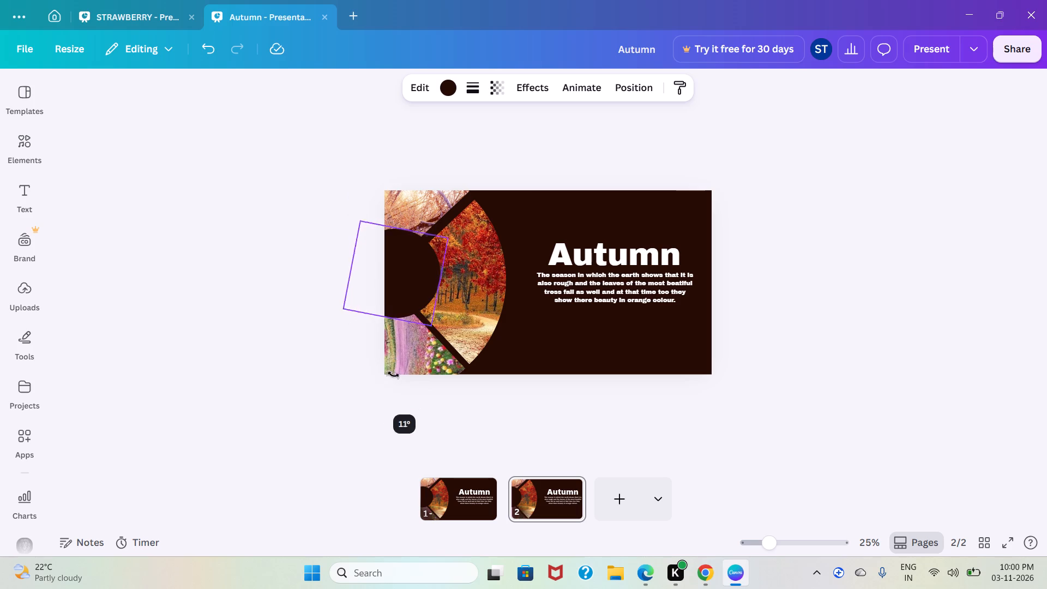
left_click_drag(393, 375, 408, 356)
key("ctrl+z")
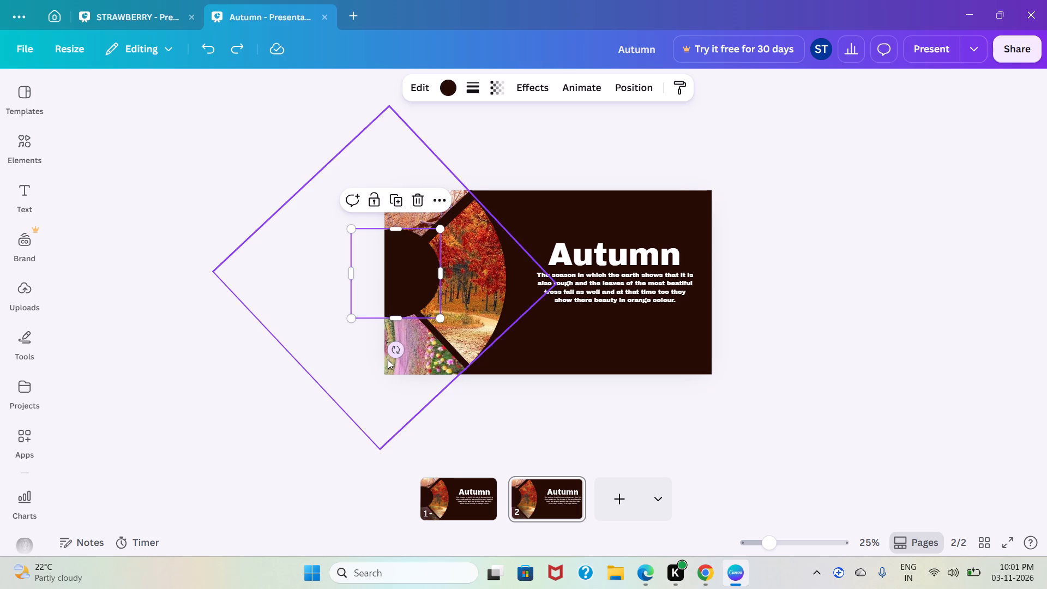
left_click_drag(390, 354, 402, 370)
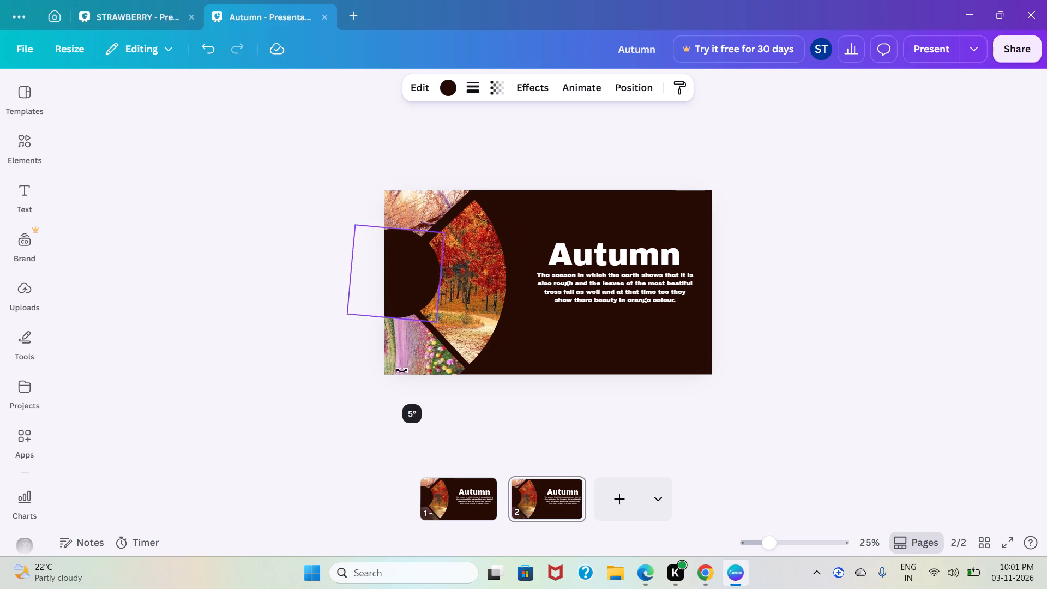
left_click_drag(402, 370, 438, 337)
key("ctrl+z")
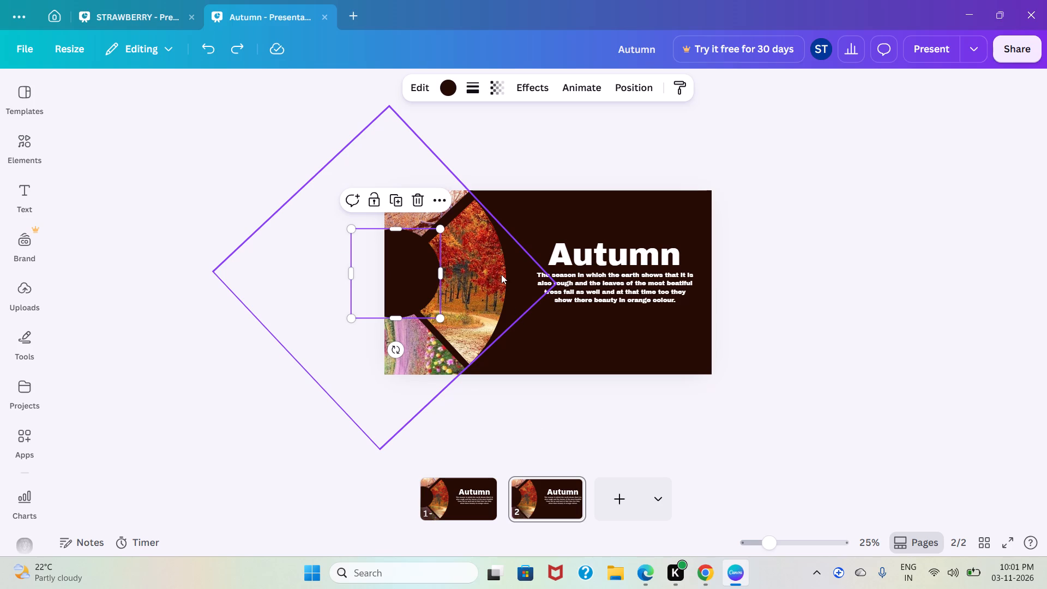
Rotate the four-season picture circle on page 2 about a quarter turn so the winter picture faces the text.
left_click(557, 212)
left_click(494, 244)
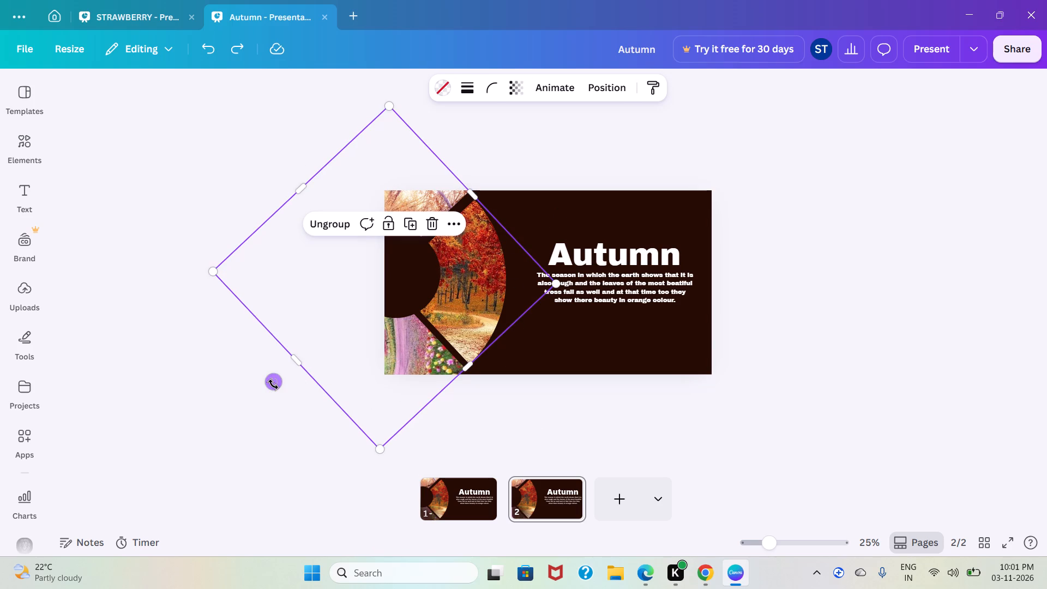
left_click_drag(279, 384, 218, 249)
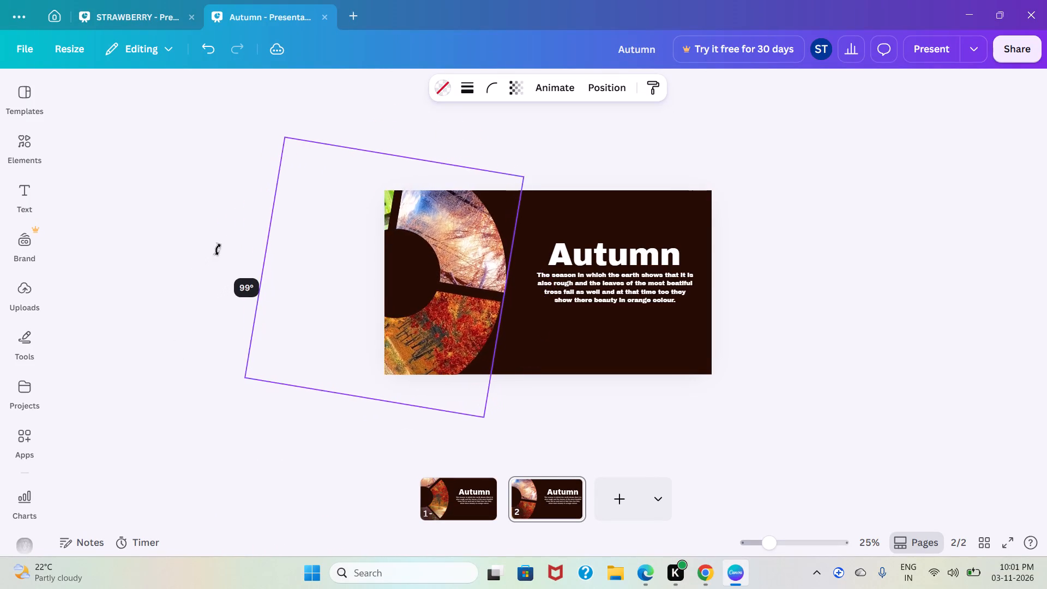
left_click_drag(218, 249, 331, 191)
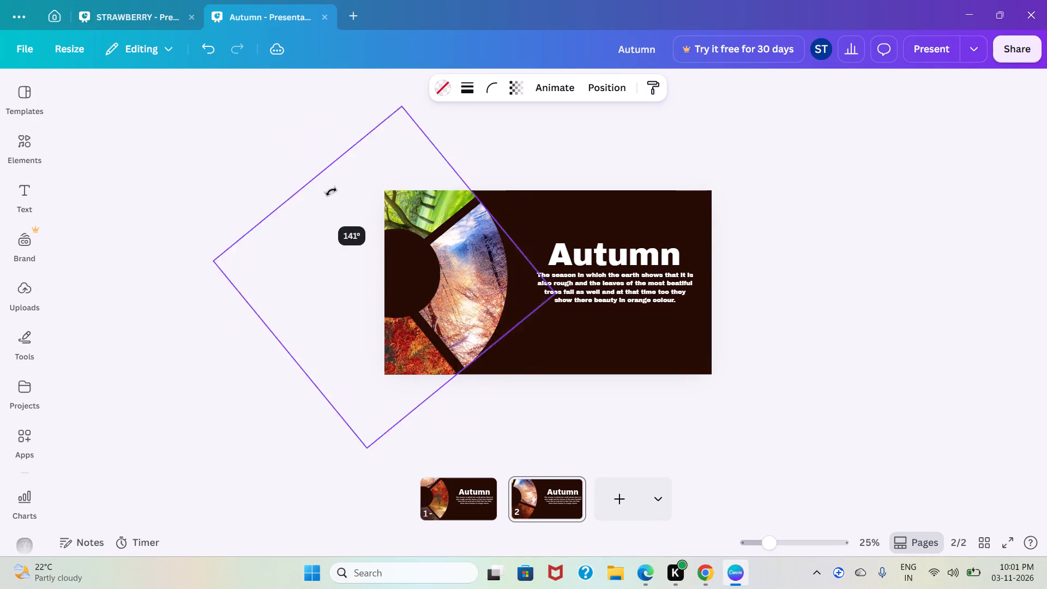
left_click_drag(331, 191, 304, 201)
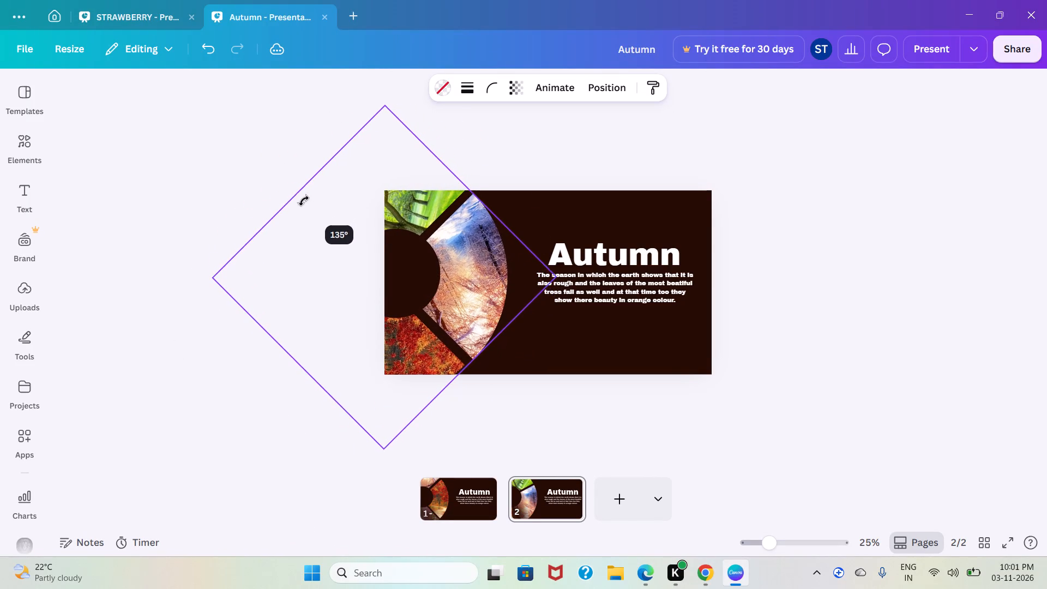
left_click_drag(304, 201, 299, 203)
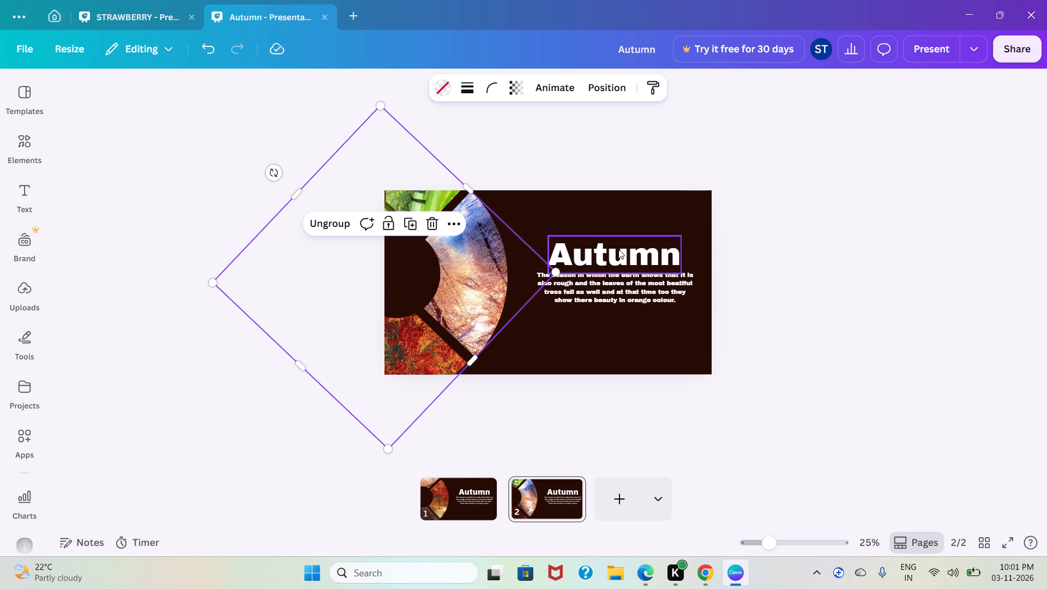
Change the heading on page 2 to "Winter".
key("ctrl+plus")
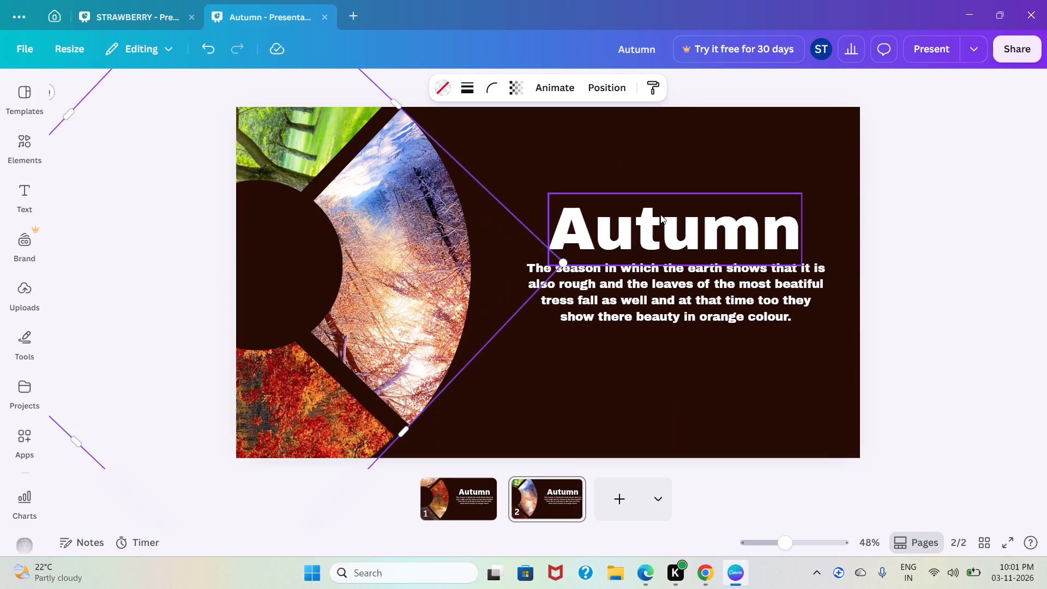
double_click(660, 214)
key("ctrl+a")
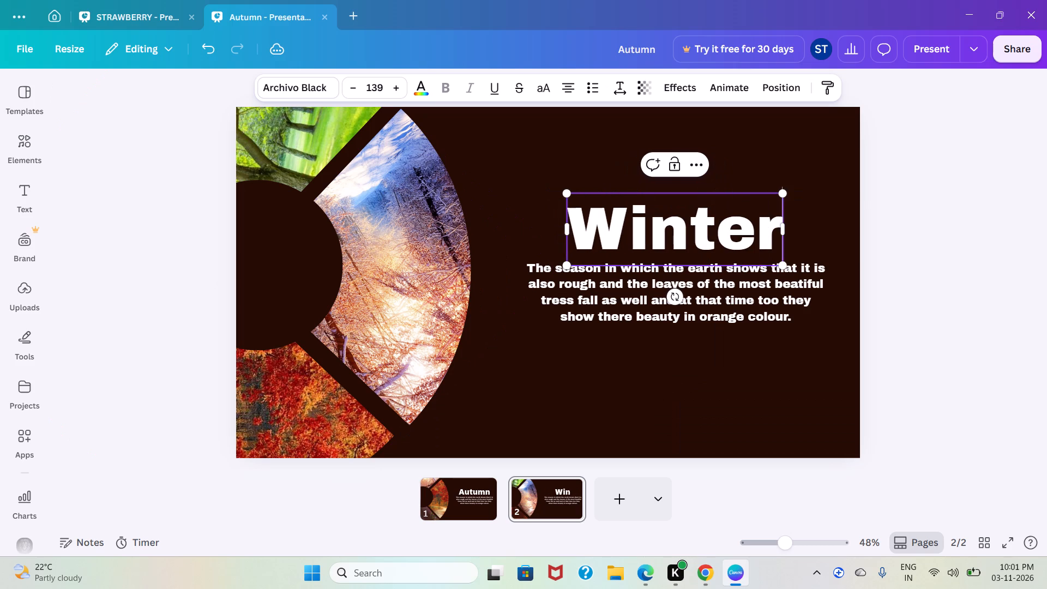
Replace the paragraph with "The season to show taht even the love can be expressed at the harssh days inside a blanket with".
double_click(617, 301)
key("ctrl+a")
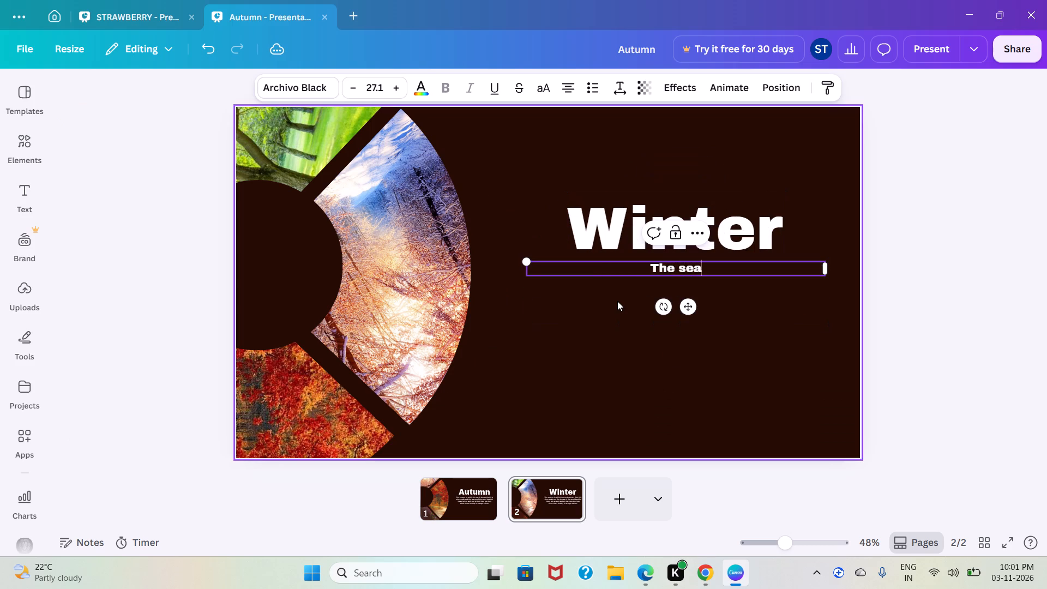
key("BackSpace")
key("BackSpace")
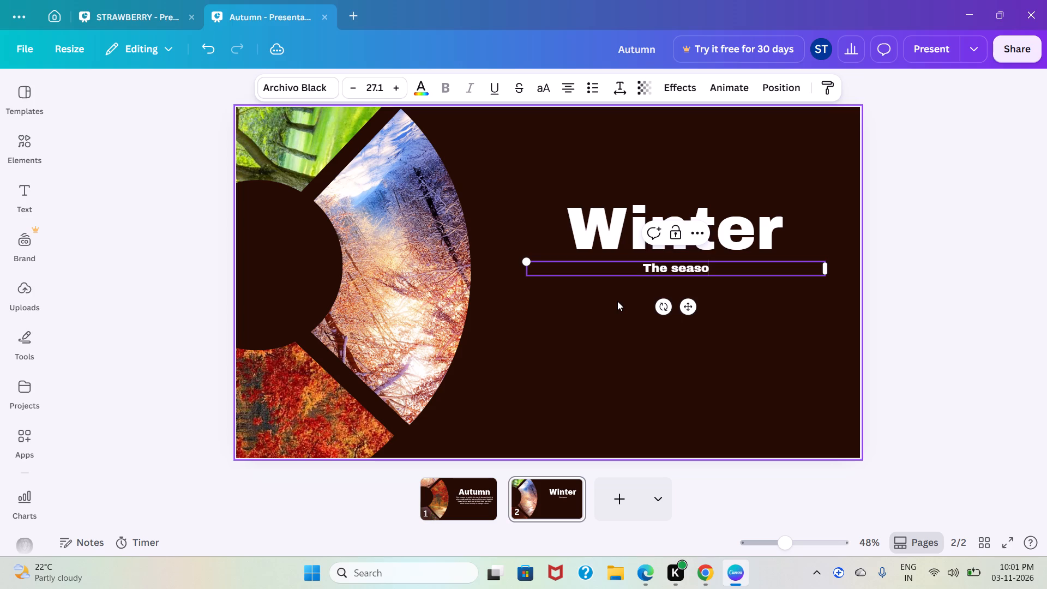
type("n to show taht even the love can be e")
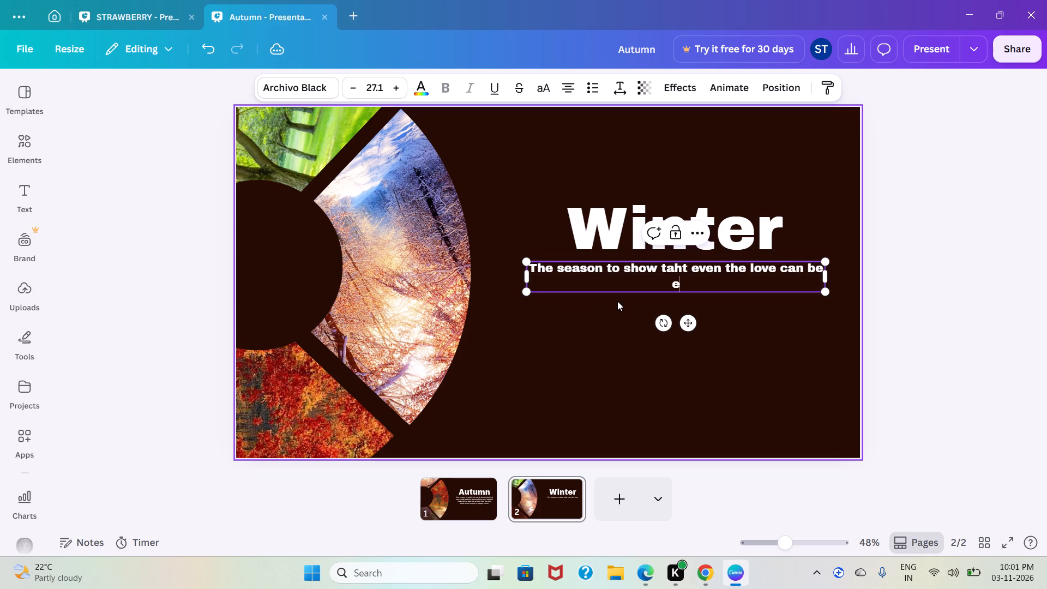
type("xpressed at the harssh fa")
key("BackSpace")
key("BackSpace")
type("days inside a blanket witha")
key("space")
key("space")
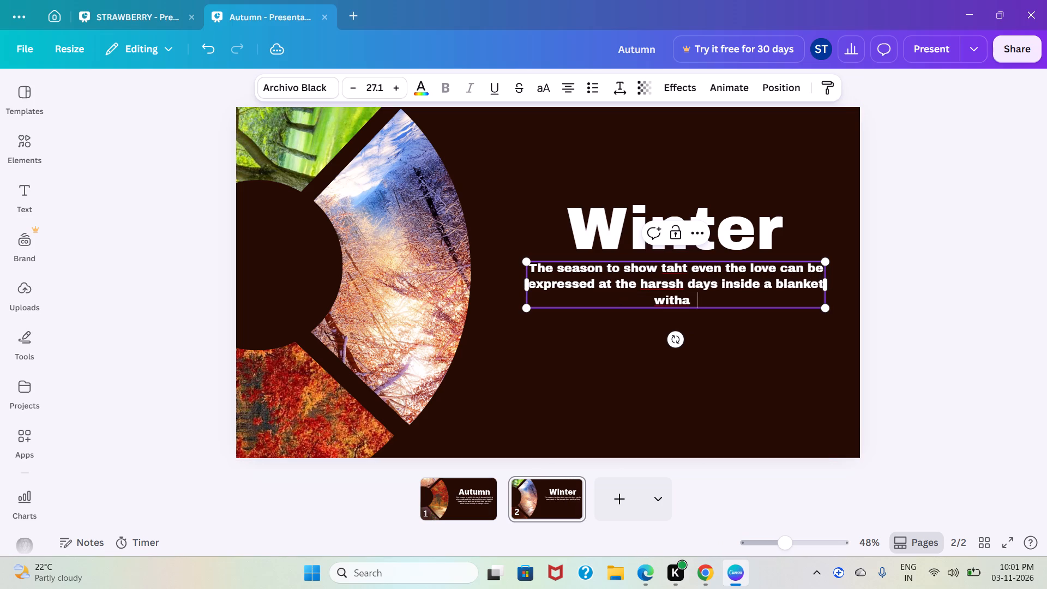
key("BackSpace")
key("BackSpace")
key("BackSpace")
key("space")
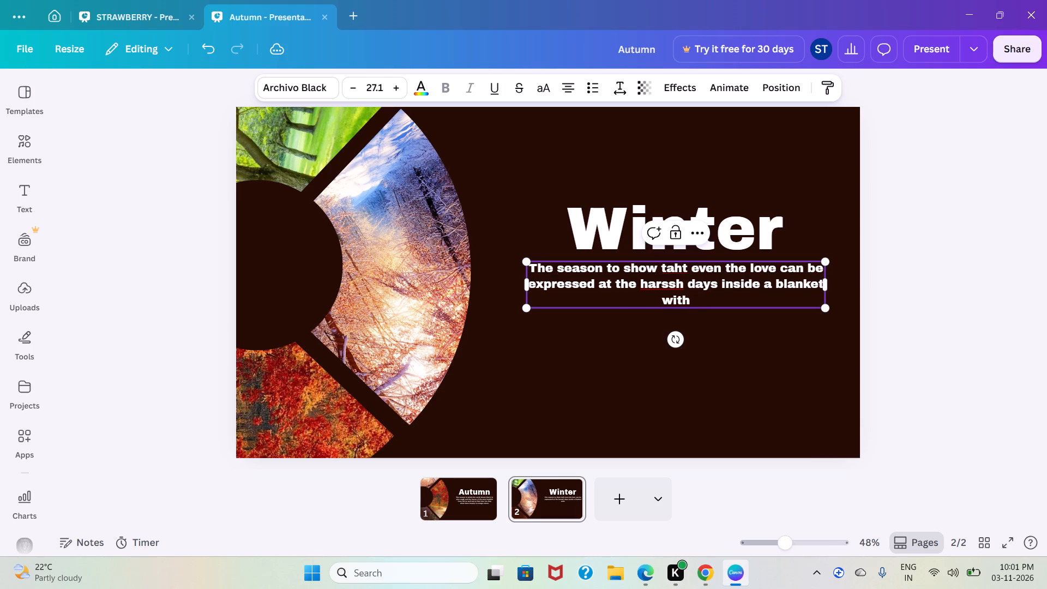
Finish the paragraph with "a hot coffee or either a hot chocolate besides you.".
type("a")
key("space")
type("hot coffeee")
key("space")
key("BackSpace")
key("BackSpace")
key("space")
type("and a")
key("space")
key("BackSpace")
key("BackSpace")
key("BackSpace")
key("BackSpace")
key("BackSpace")
key("BackSpace")
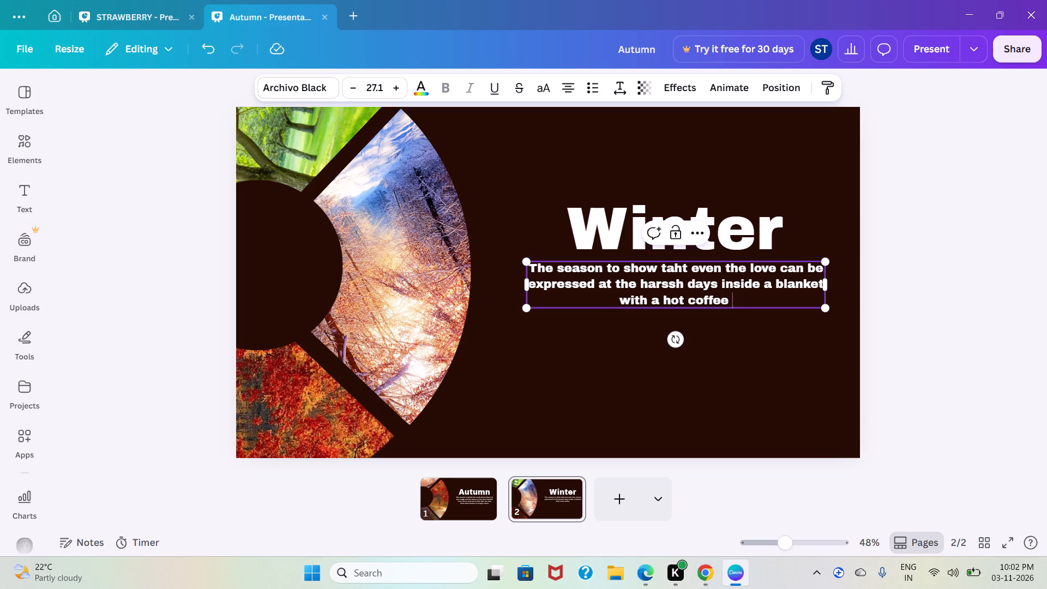
type("or either a hot chocolate bese")
key("BackSpace")
type("ides you")
key("period")
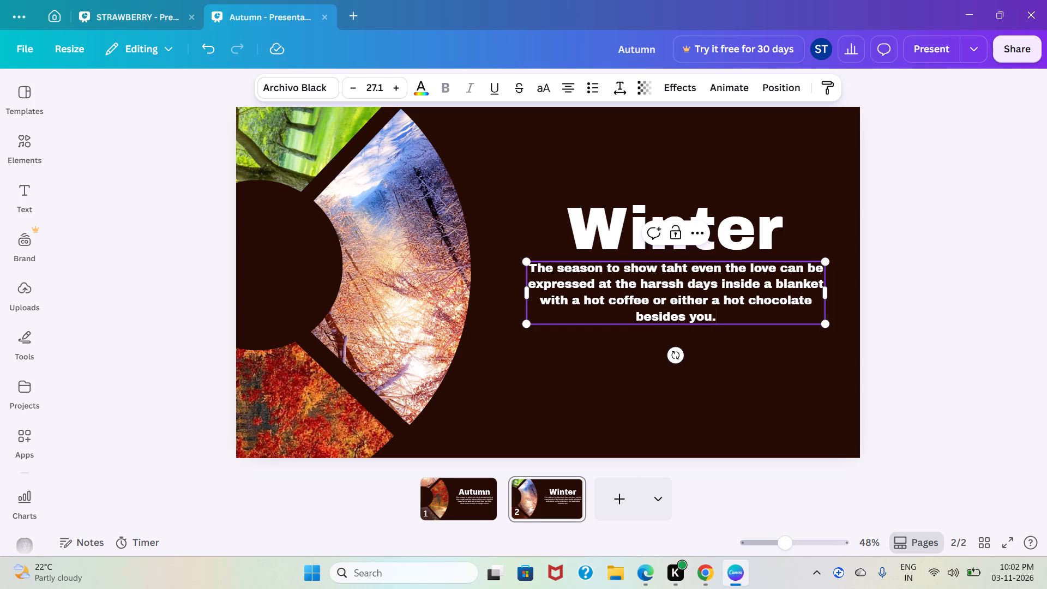
Correct the two misspelled words in the Winter paragraph to "that" and "harsh".
left_click(672, 269)
key("BackSpace")
key("Right")
key("a")
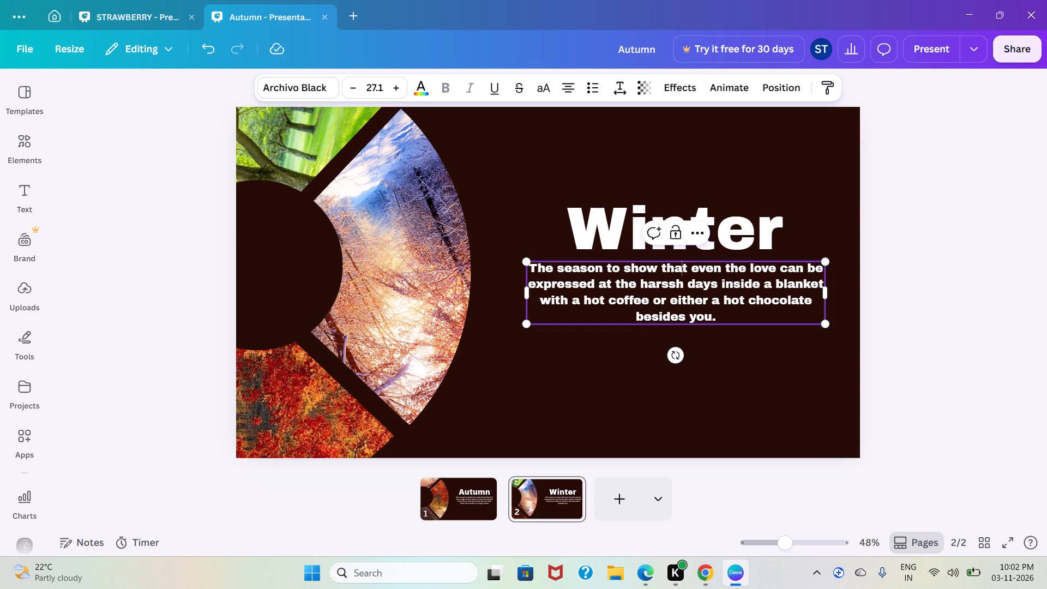
left_click(671, 289)
key("BackSpace")
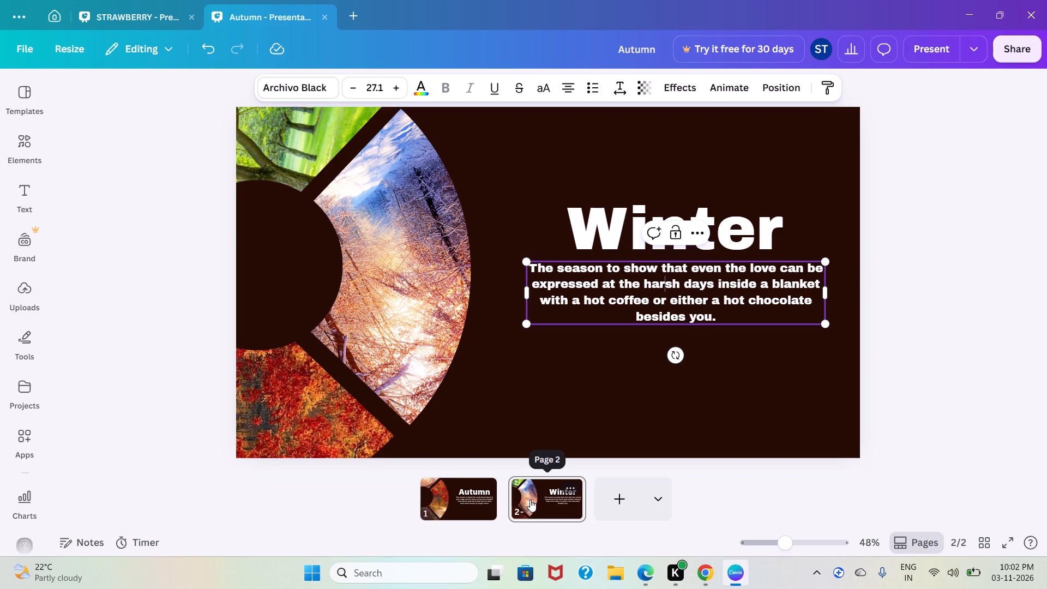
Recolour the hub circle dark blue #07254C and apply the change to all matching colours on the current page only.
left_click(316, 291)
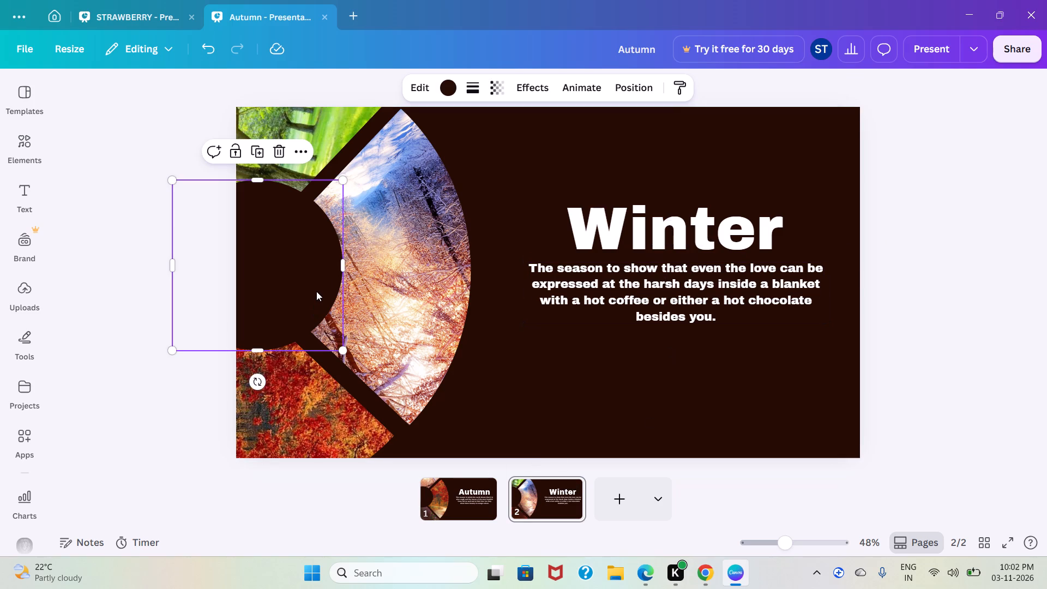
left_click(446, 93)
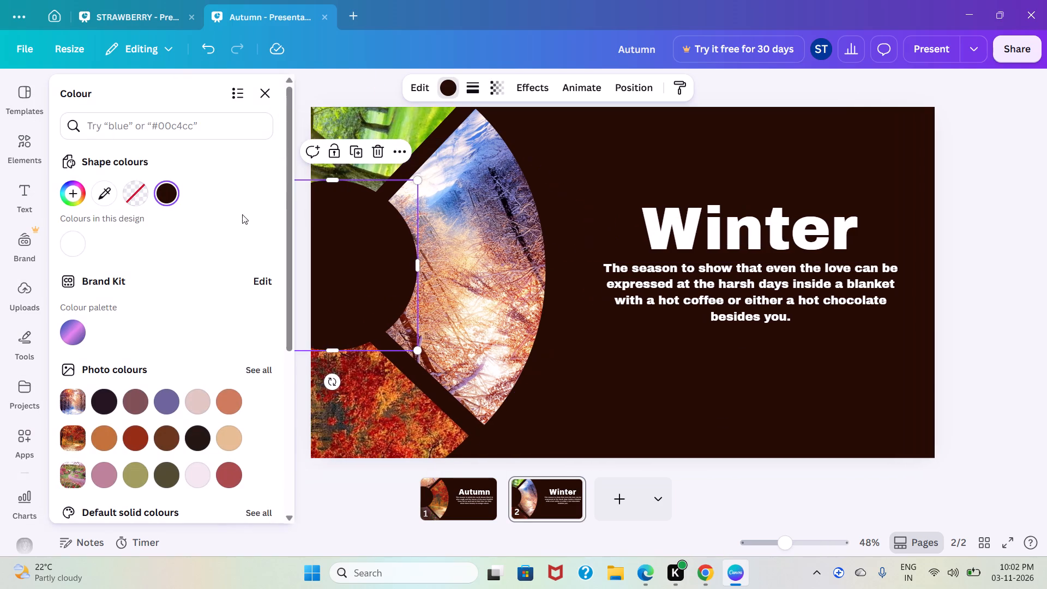
left_click(78, 194)
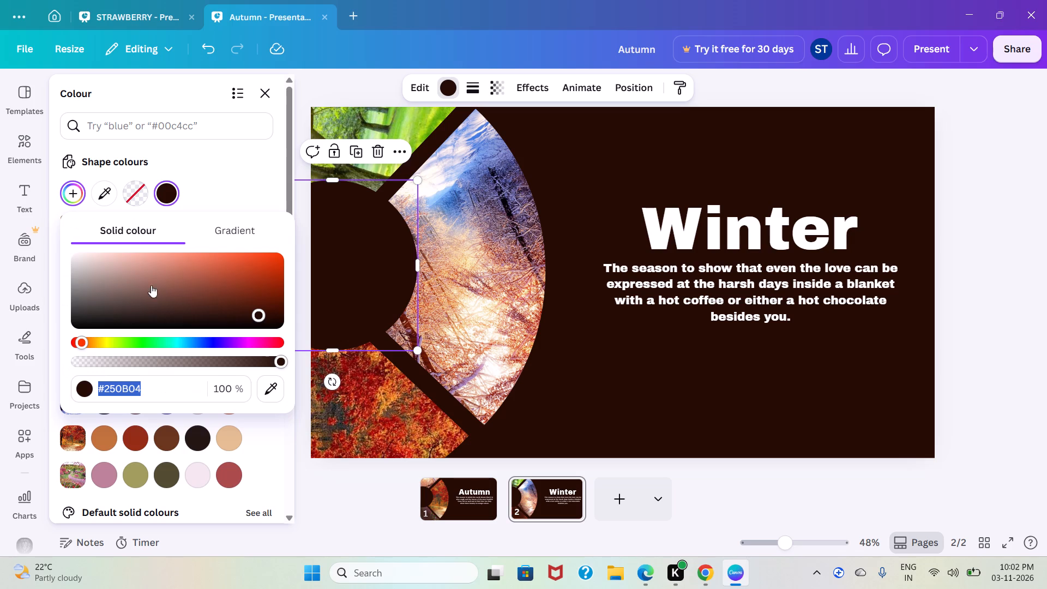
left_click(198, 338)
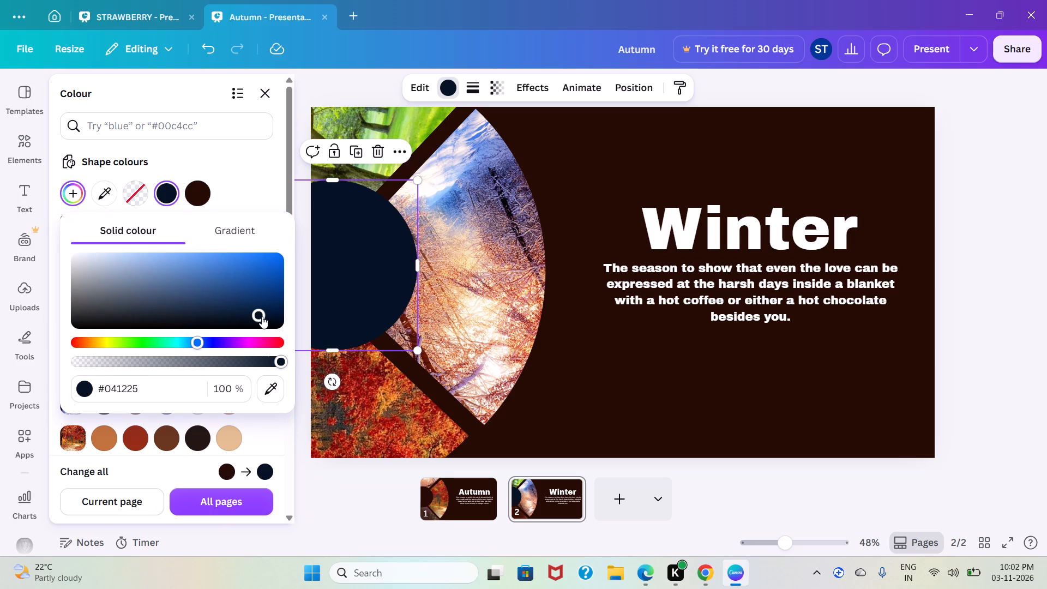
left_click_drag(261, 316, 264, 306)
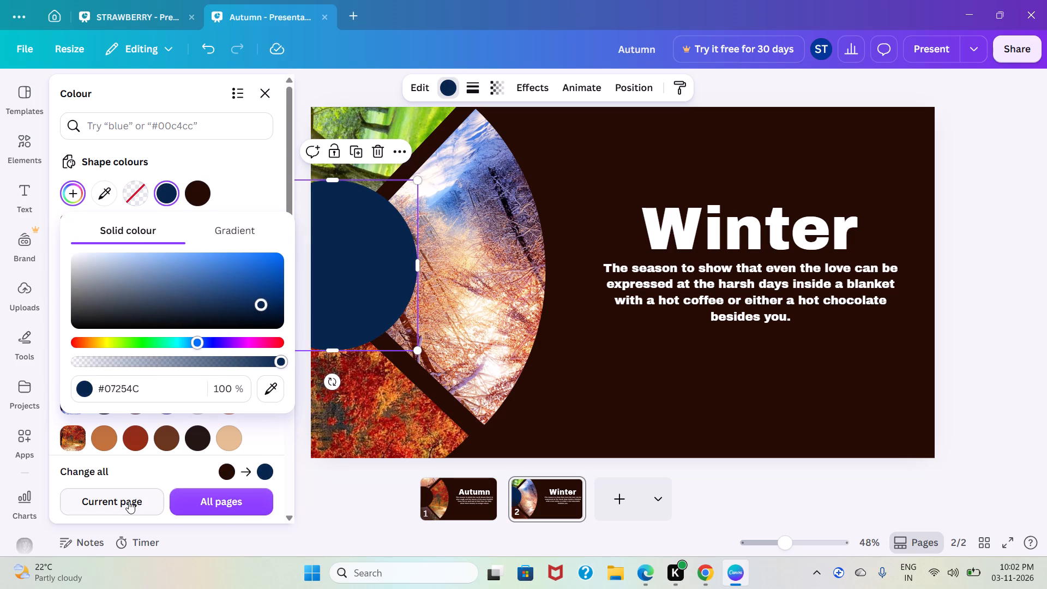
left_click(129, 501)
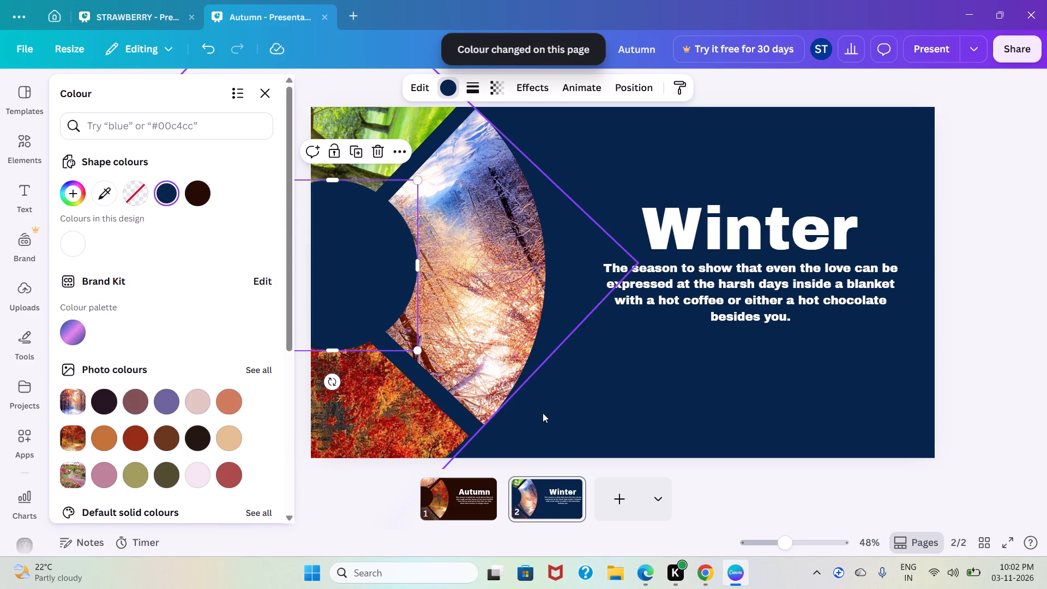
Duplicate the Winter page.
right_click(540, 486)
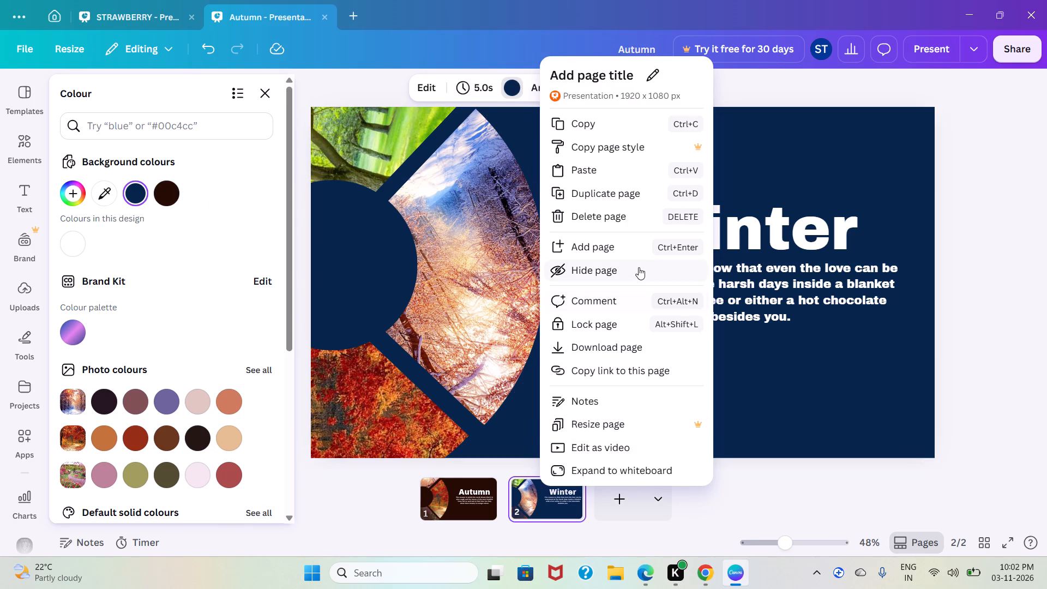
left_click(658, 194)
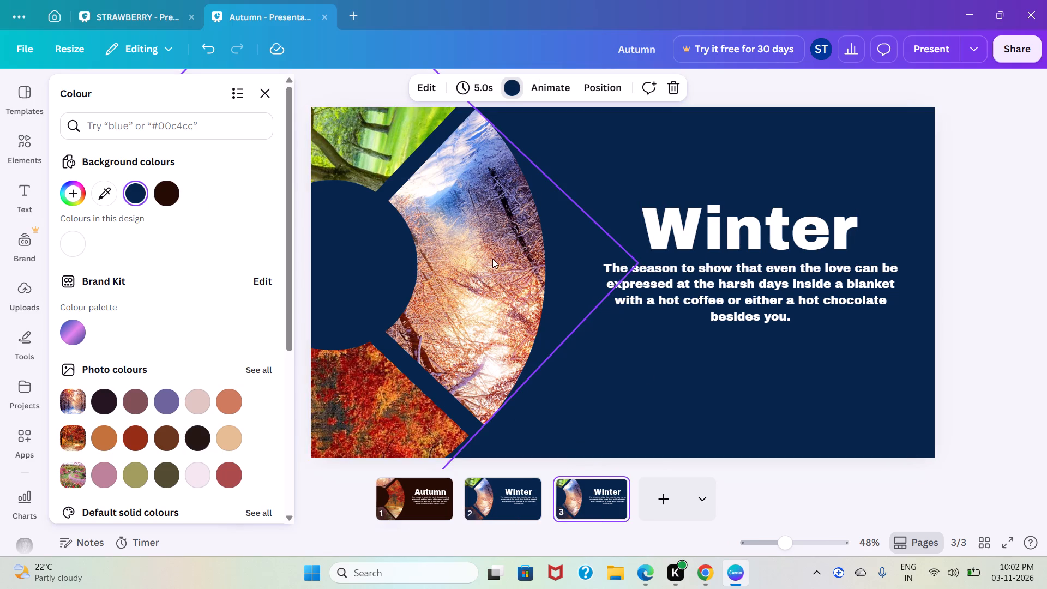
Rotate the picture circle on the third page to about -138° so the green summer tree picture faces the heading.
left_click(951, 271)
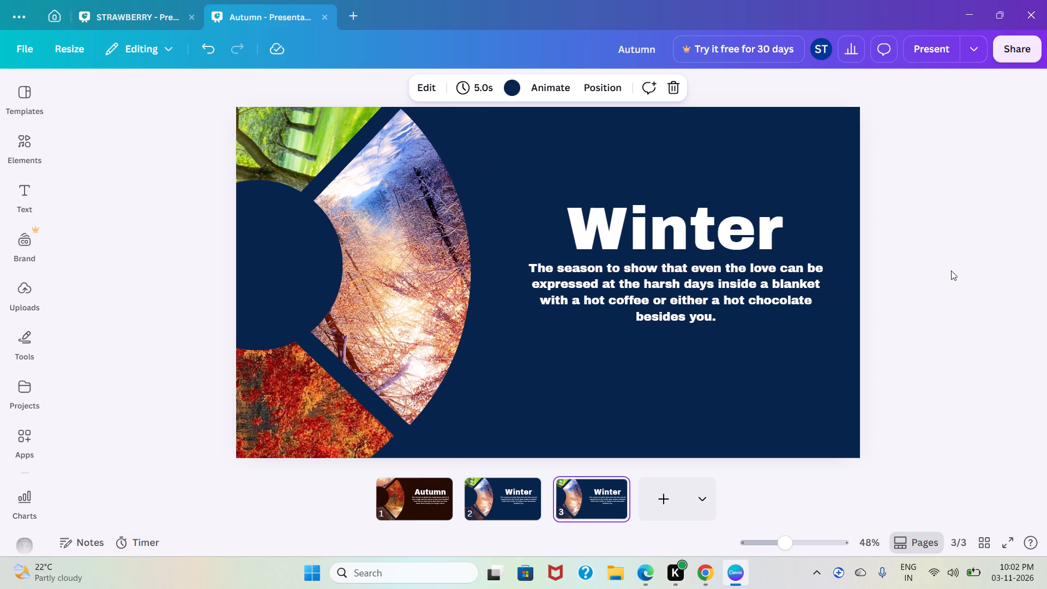
key("ctrl+minus")
left_click(505, 273)
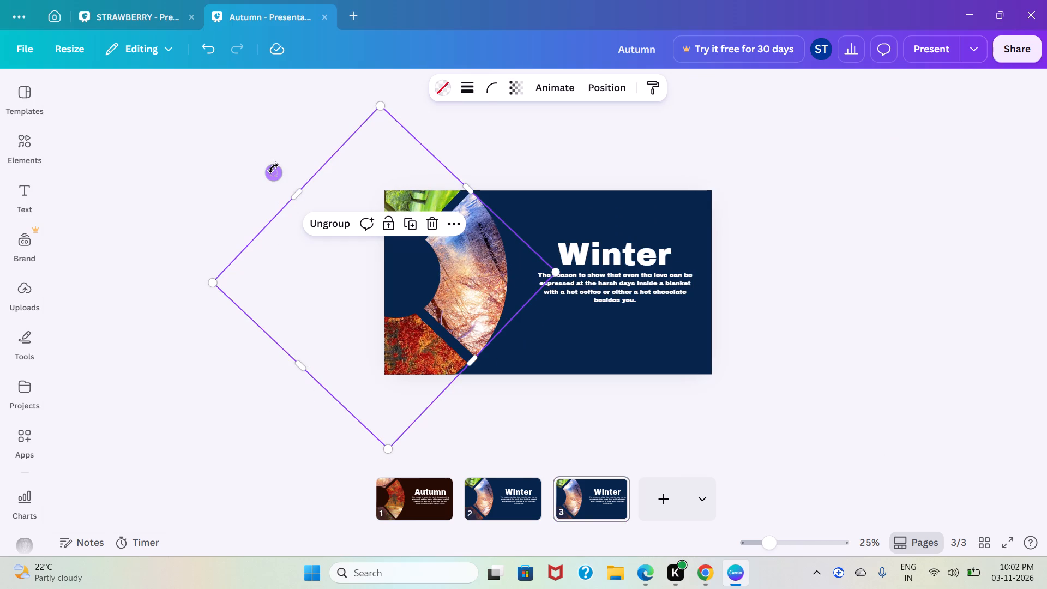
left_click_drag(273, 168, 448, 177)
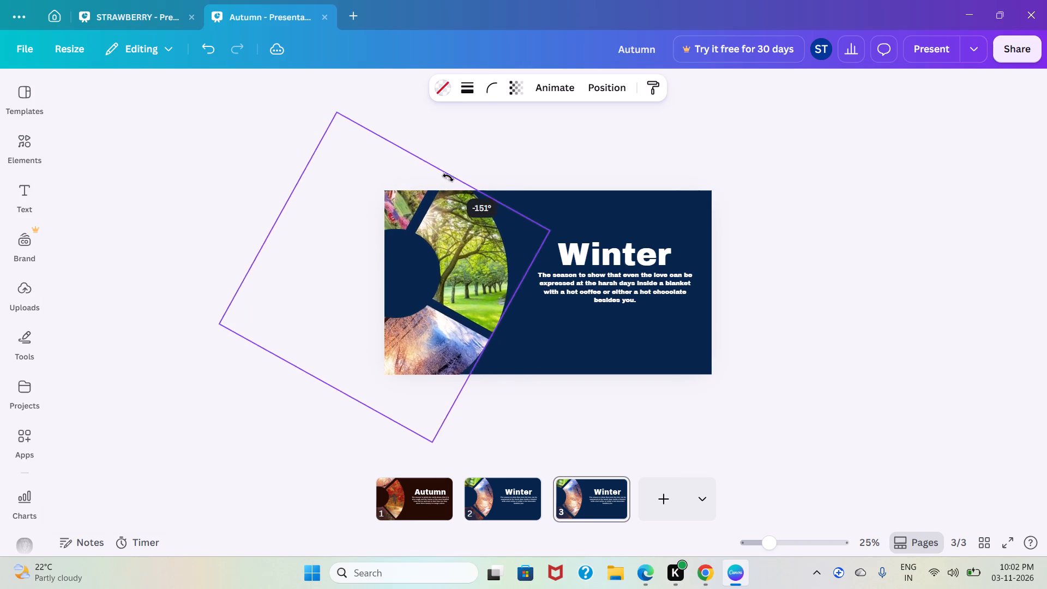
left_click_drag(448, 177, 453, 199)
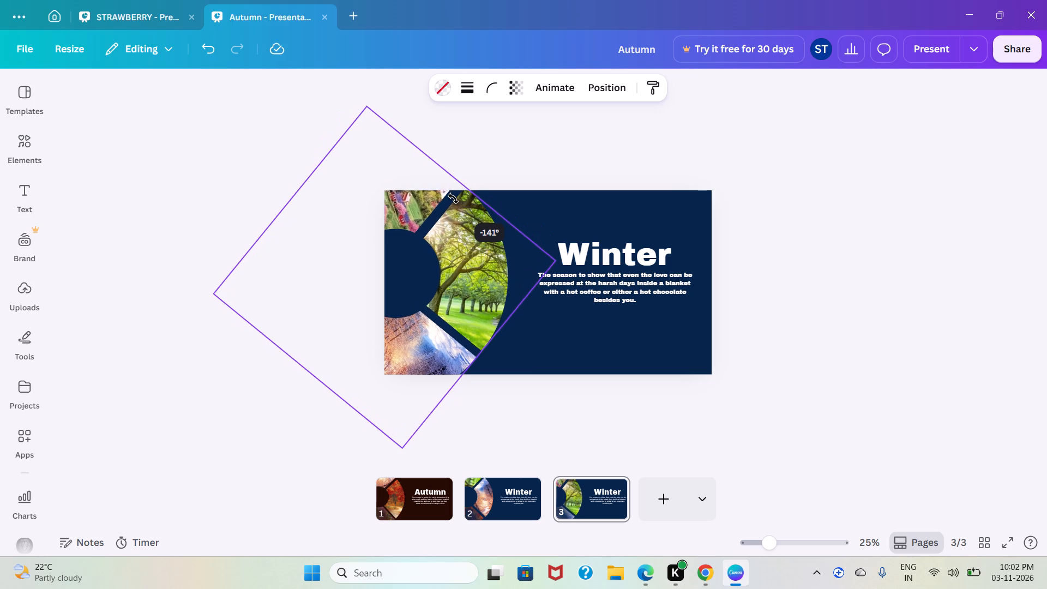
left_click_drag(453, 199, 453, 206)
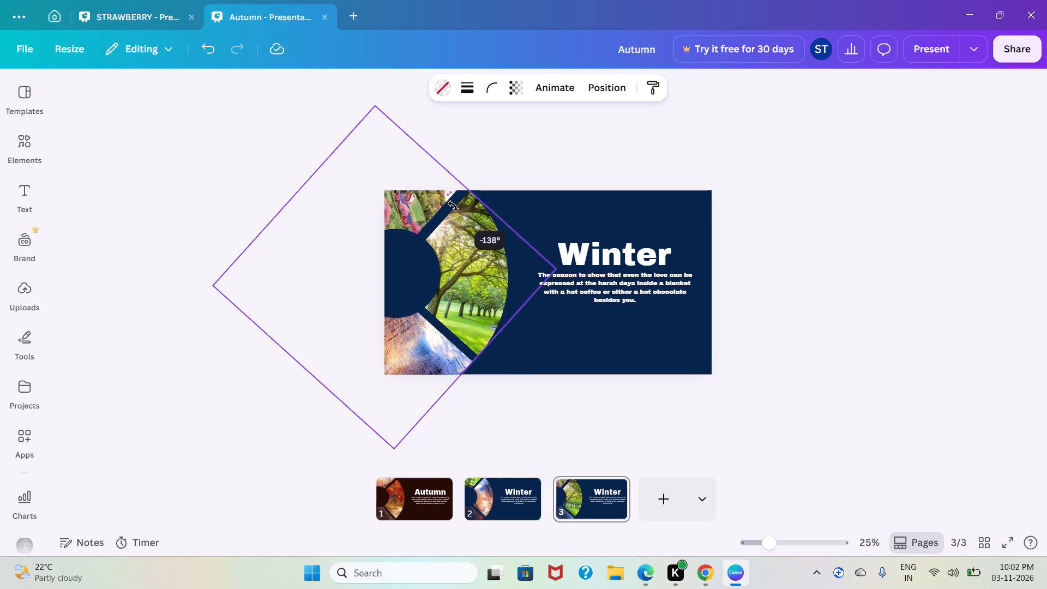
left_click_drag(453, 206, 453, 207)
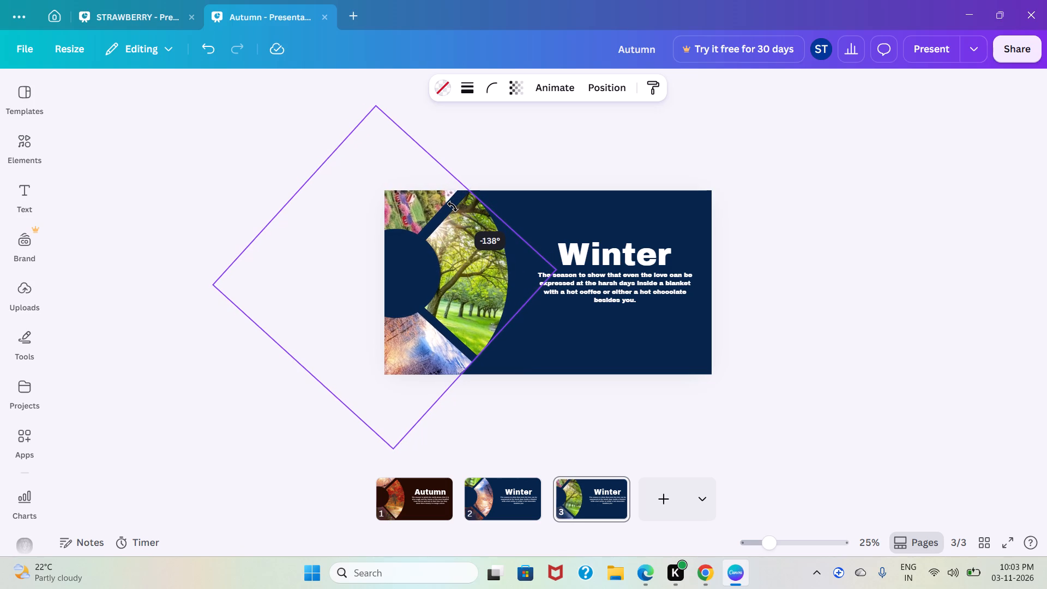
left_click_drag(453, 207, 453, 206)
Replace the heading on the third page with "Summer".
key("ctrl+plus")
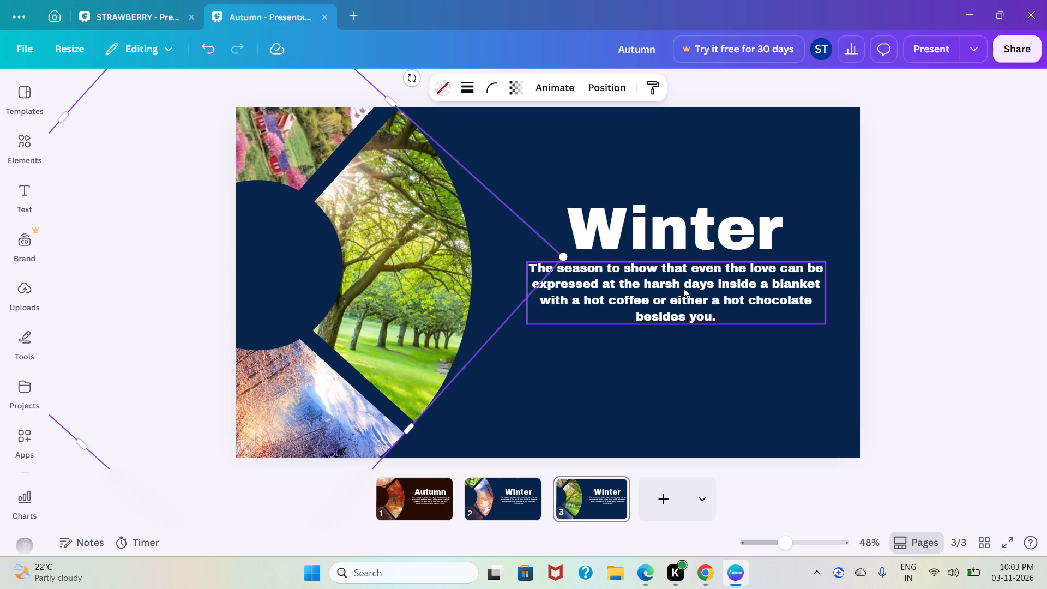
double_click(726, 213)
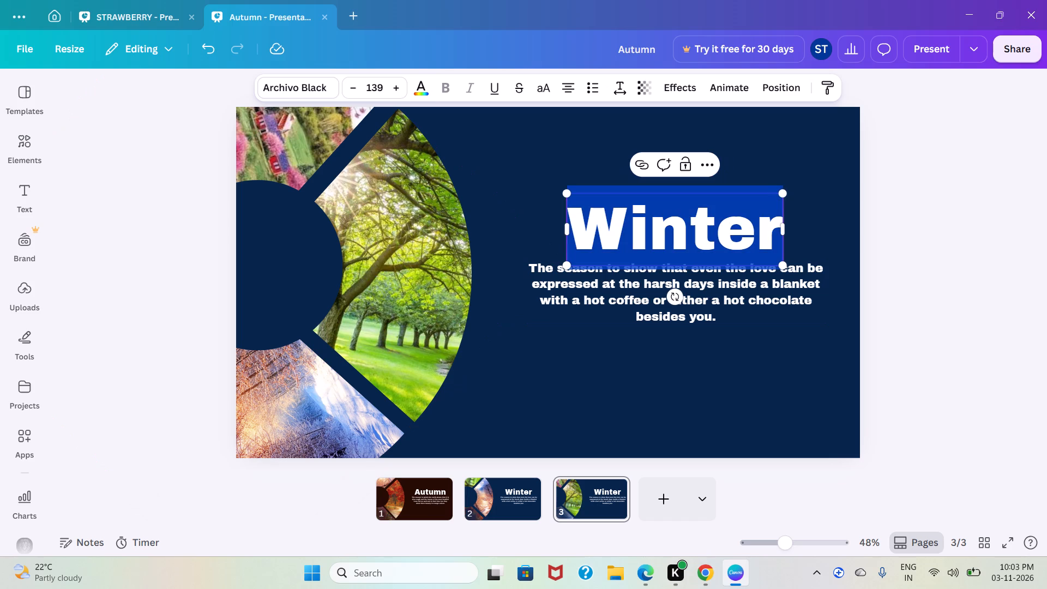
key("BackSpace")
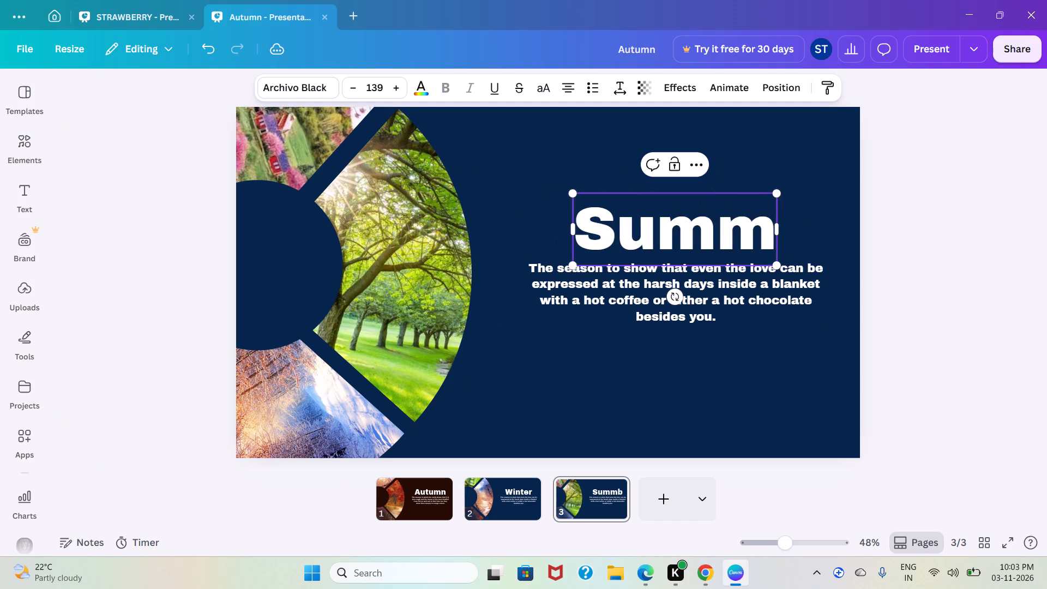
type("er")
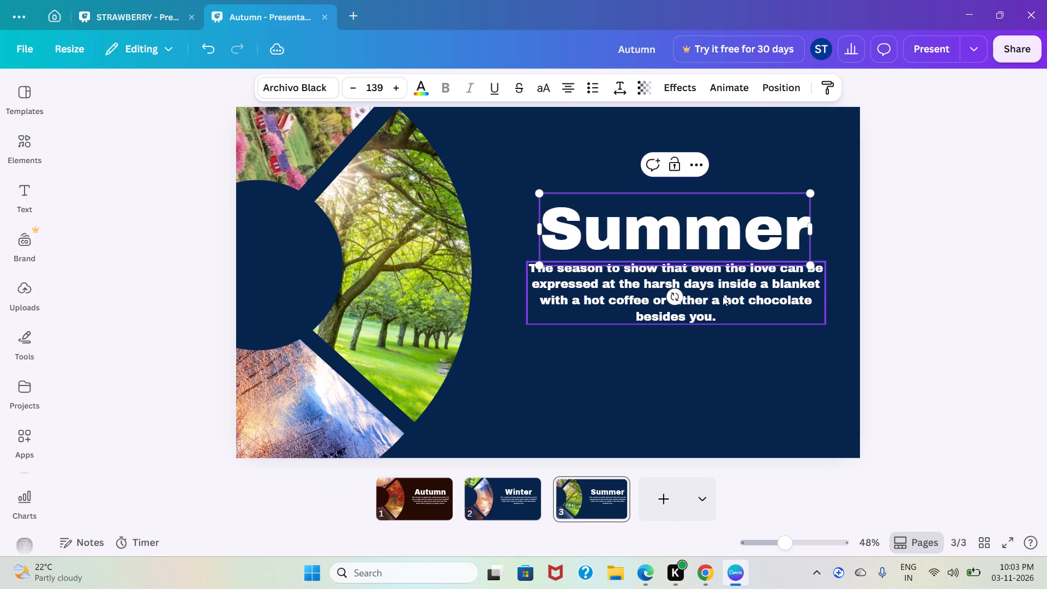
Replace the description below the Summer heading with "The season to exagerrate your love with hottness and with a".
double_click(723, 296)
key("ctrl+a")
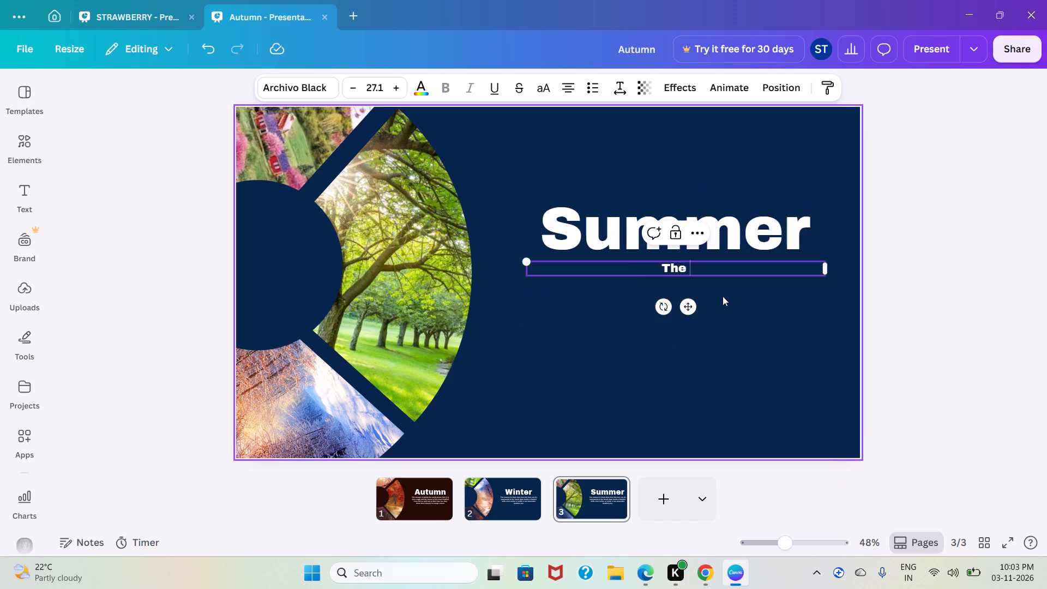
type("to e")
key("BackSpace")
type("exagerrt")
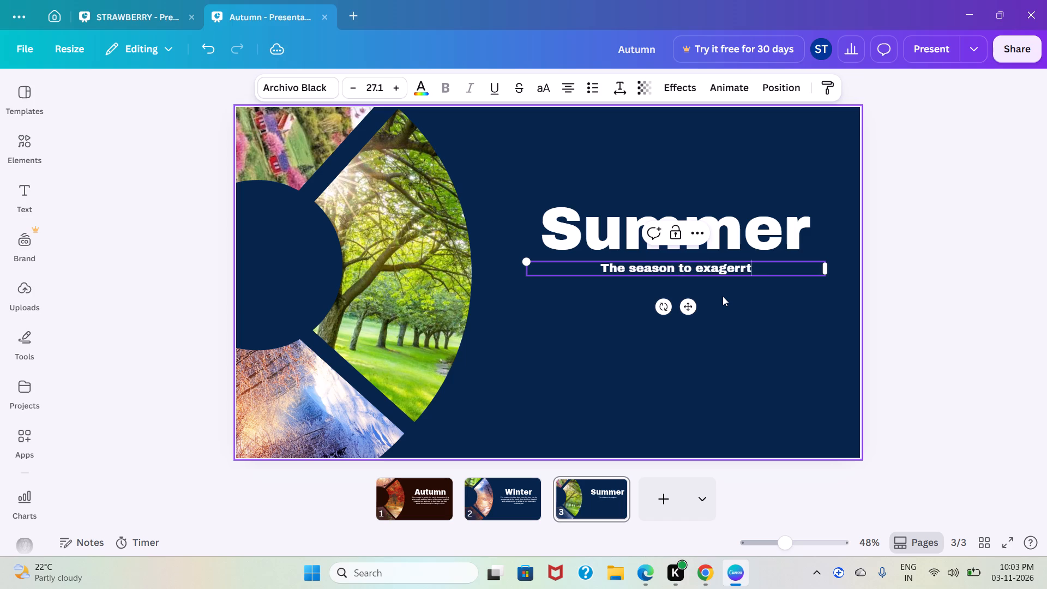
key("BackSpace")
type("ate your love with hottness and with a")
key("space")
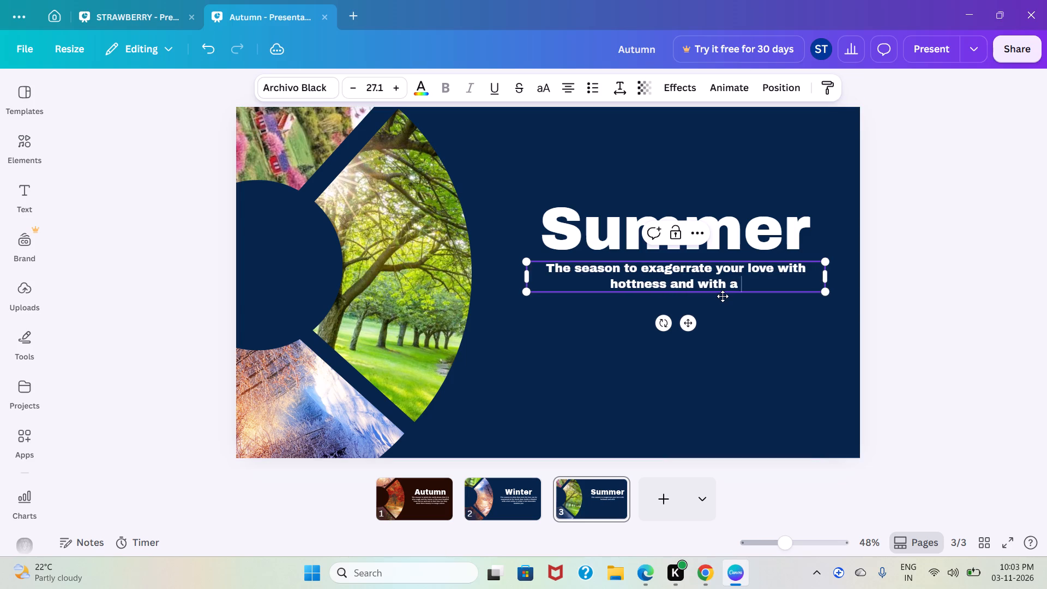
Finish the Summer description with "pinch of coldeness of ice creams and cold stuff including a variety of fruits too.".
type("pinch")
key("space")
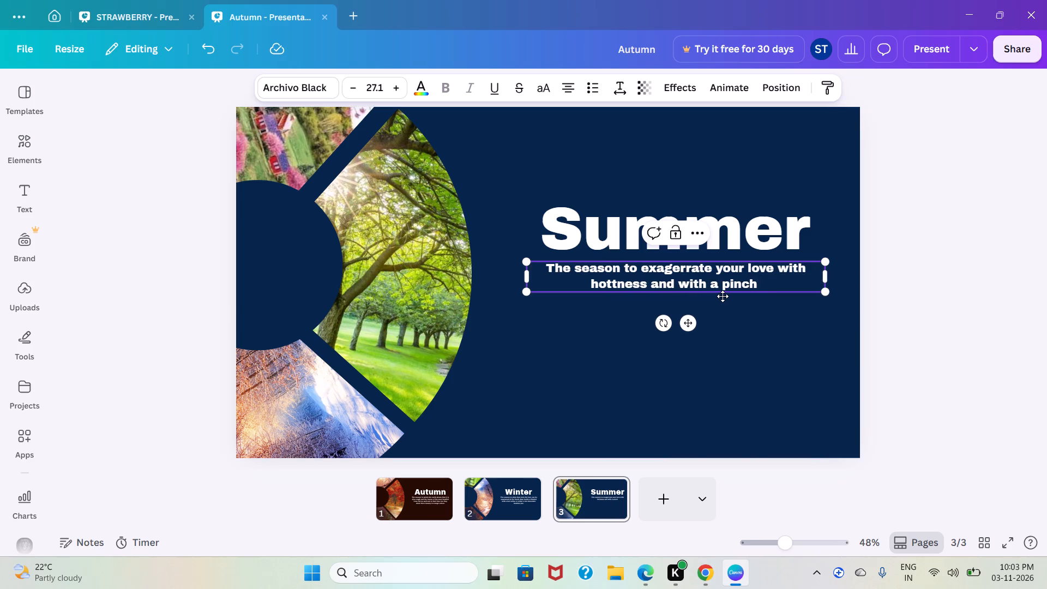
type("of")
key("space")
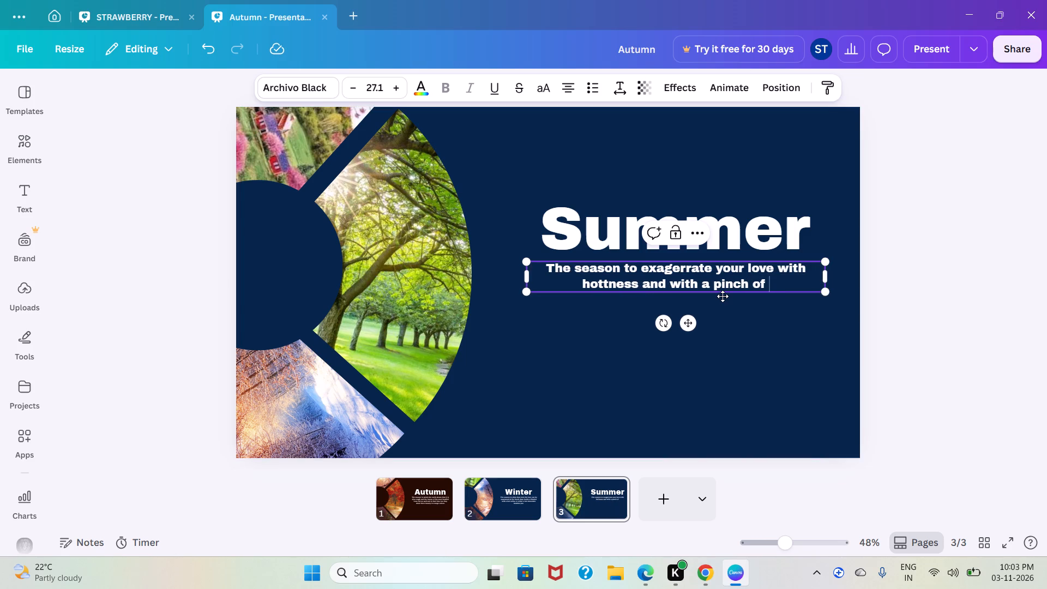
type("coldeness of ice creams and cold stuff includin")
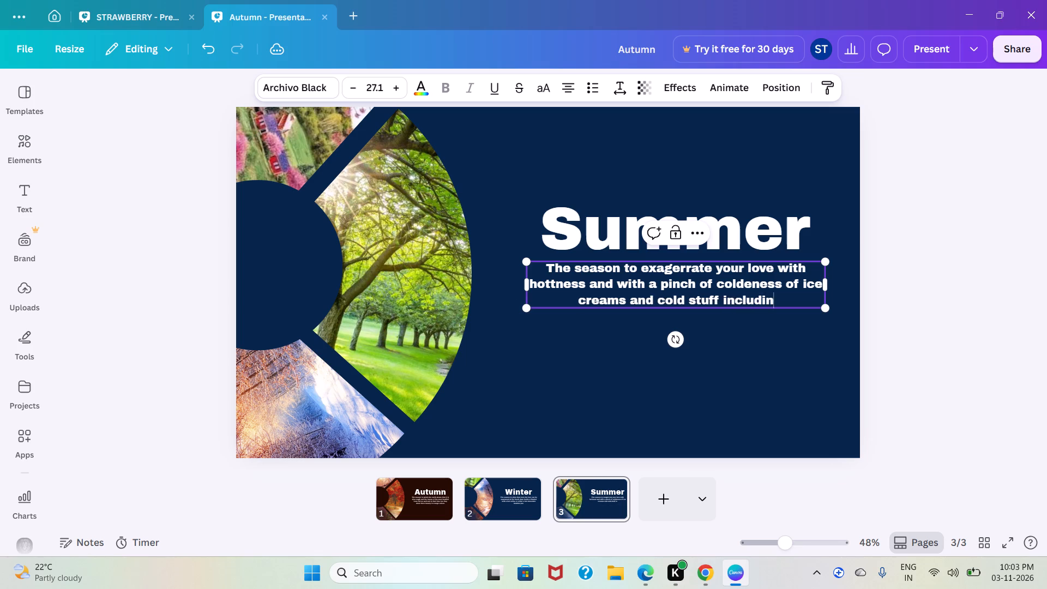
type("g a")
key("space")
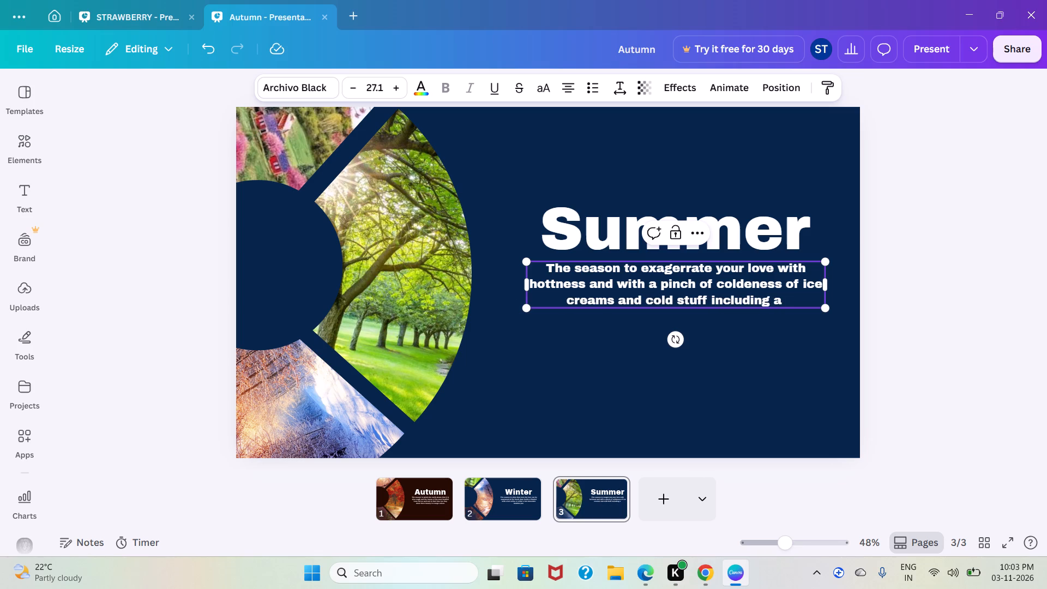
type("variety of fruits too.")
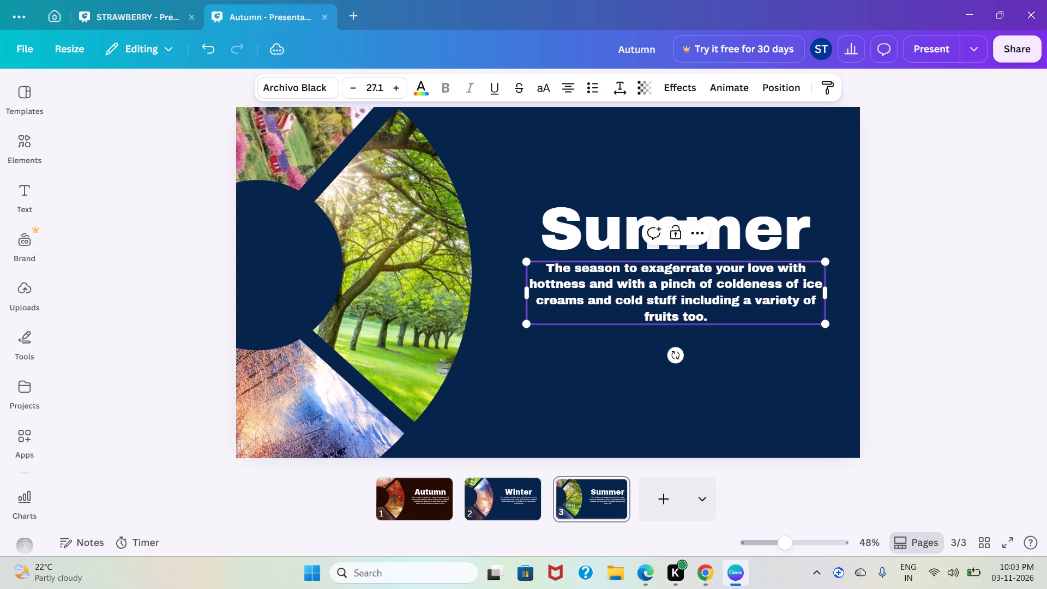
Recolour the Summer page's hub circle green #136C0E and apply the change to all matching colours on the current page only.
left_click(291, 243)
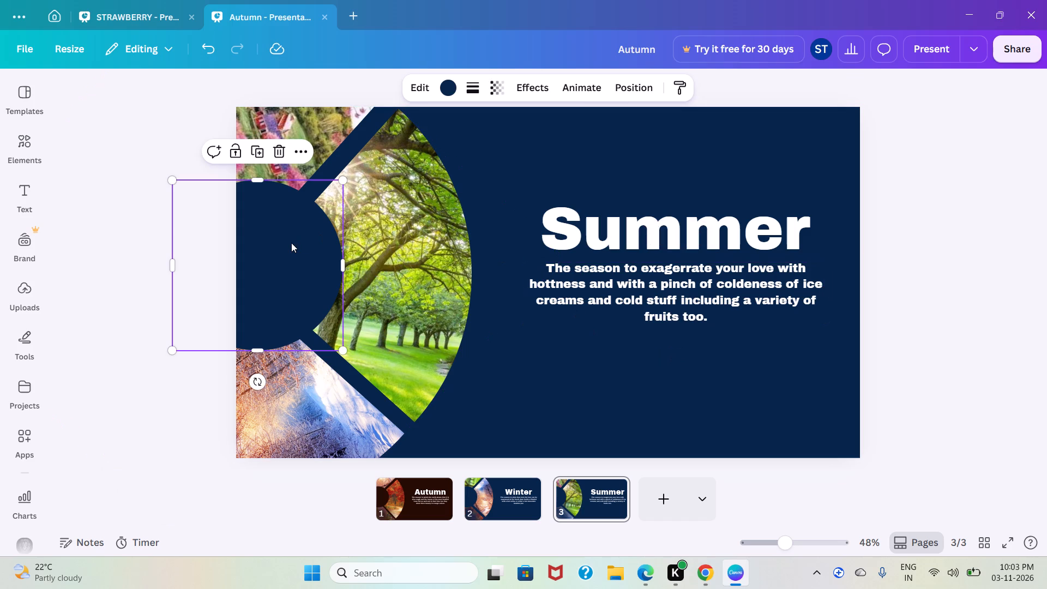
left_click(448, 96)
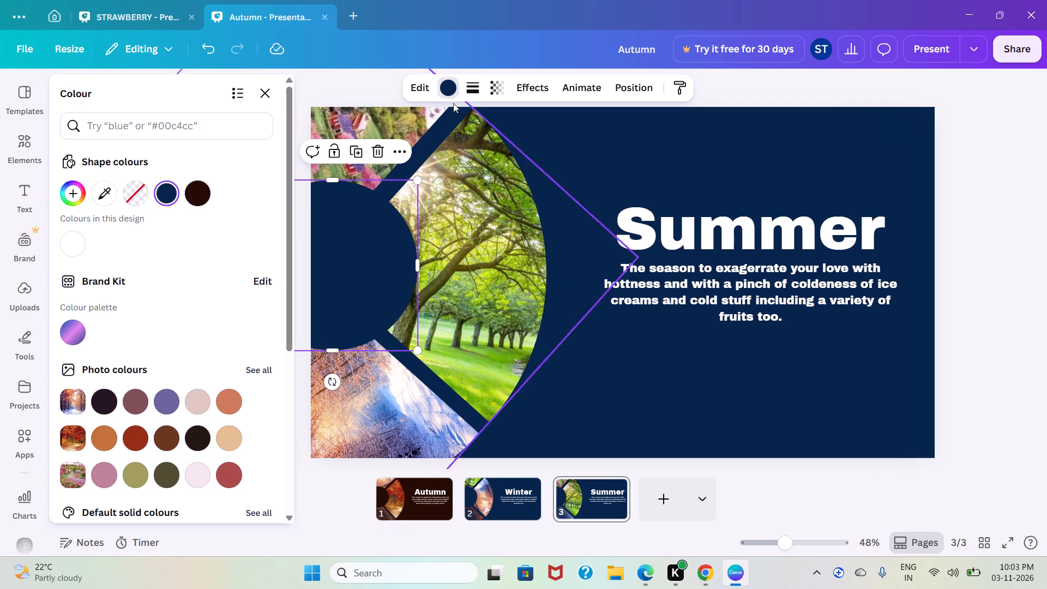
left_click(75, 196)
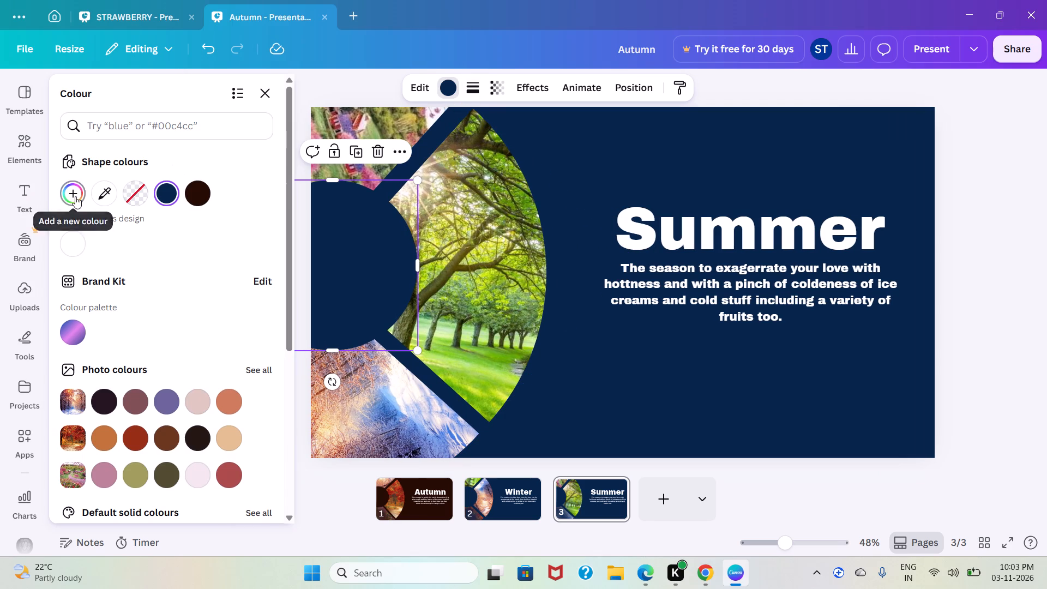
left_click(141, 340)
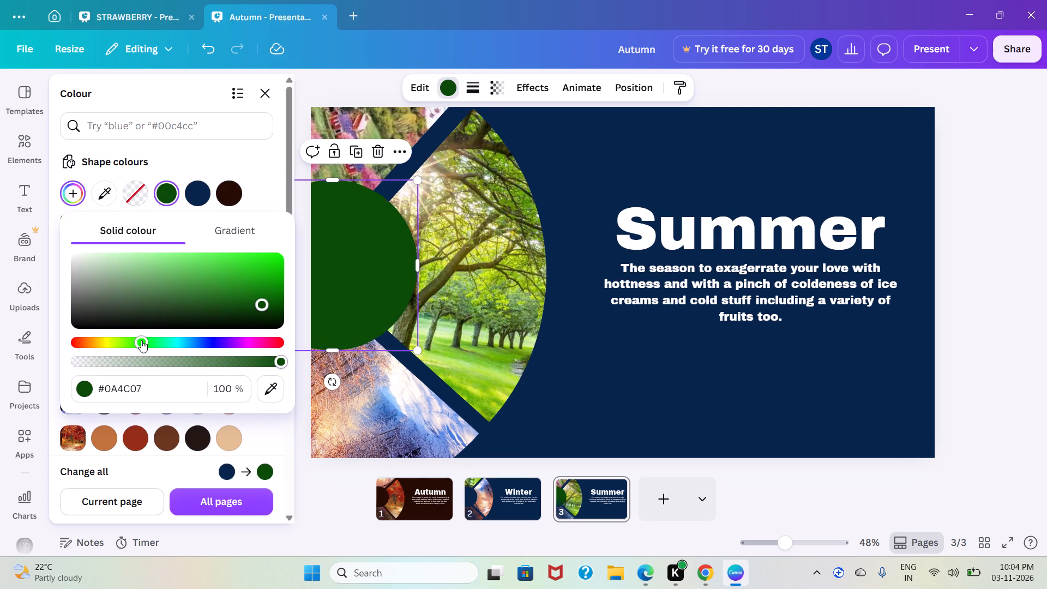
left_click_drag(264, 303, 259, 293)
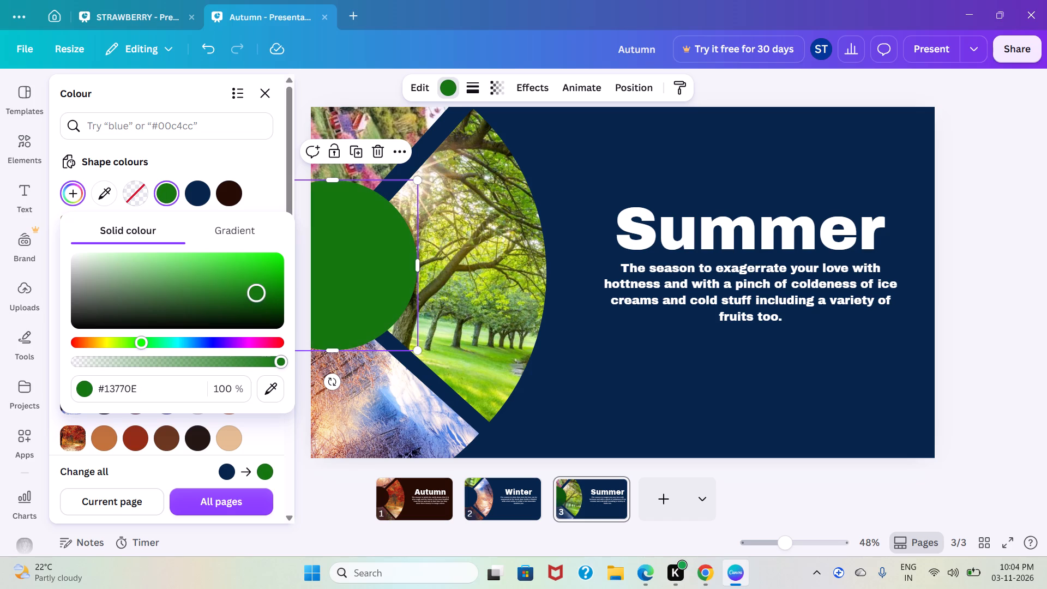
left_click_drag(259, 293, 257, 297)
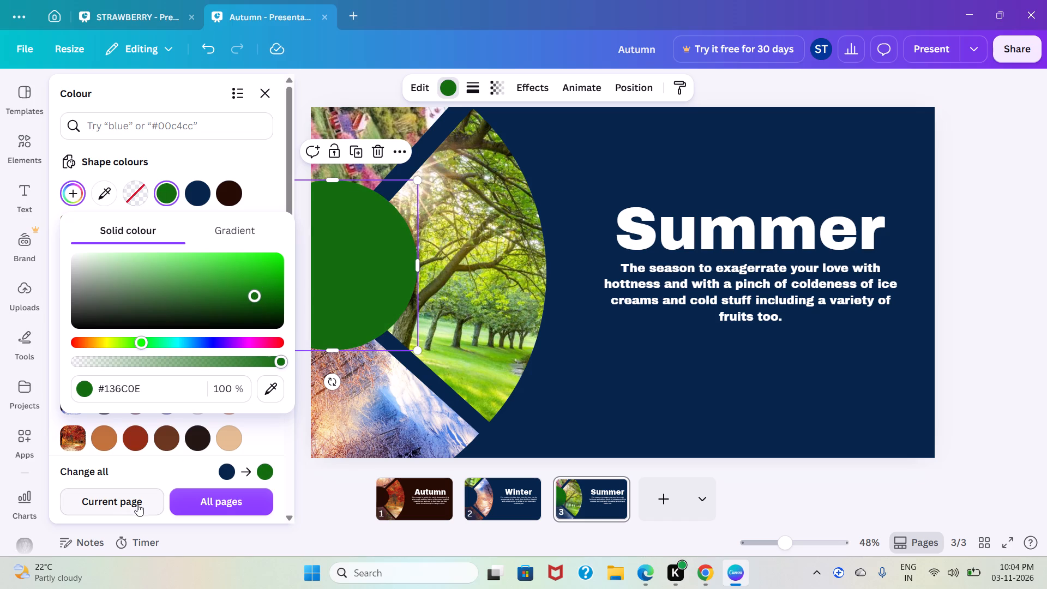
left_click(131, 504)
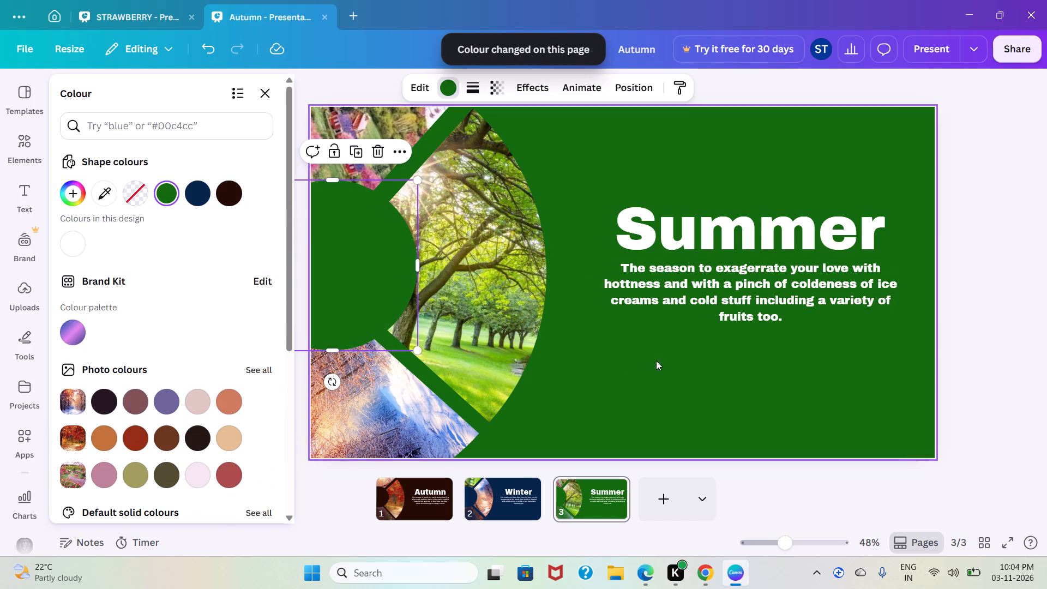
Darken the hub circle's green to #105A0C and change all matching colours on the Summer page.
left_click(75, 200)
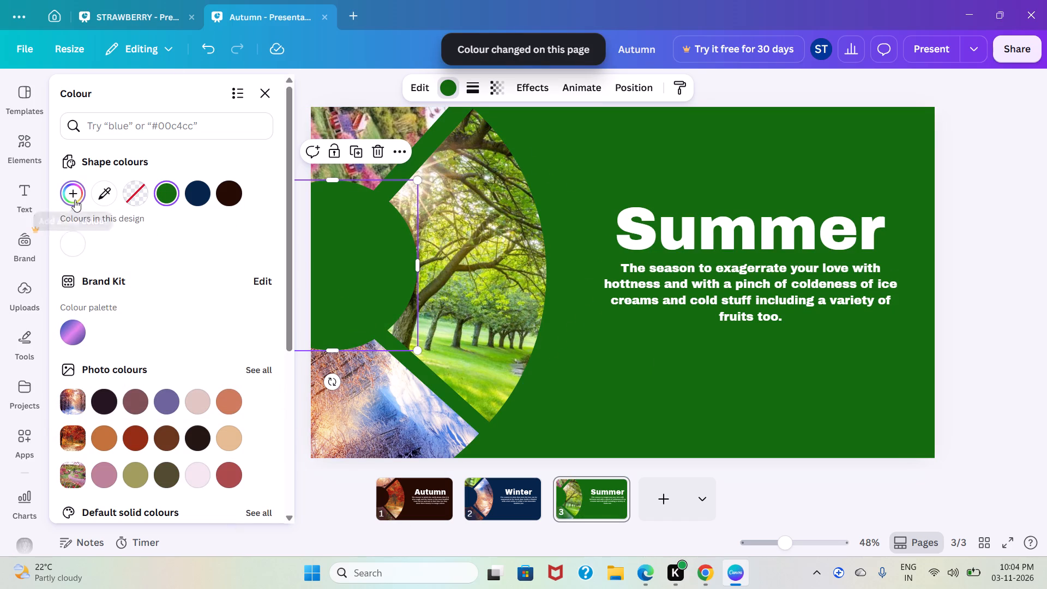
left_click_drag(250, 295, 256, 302)
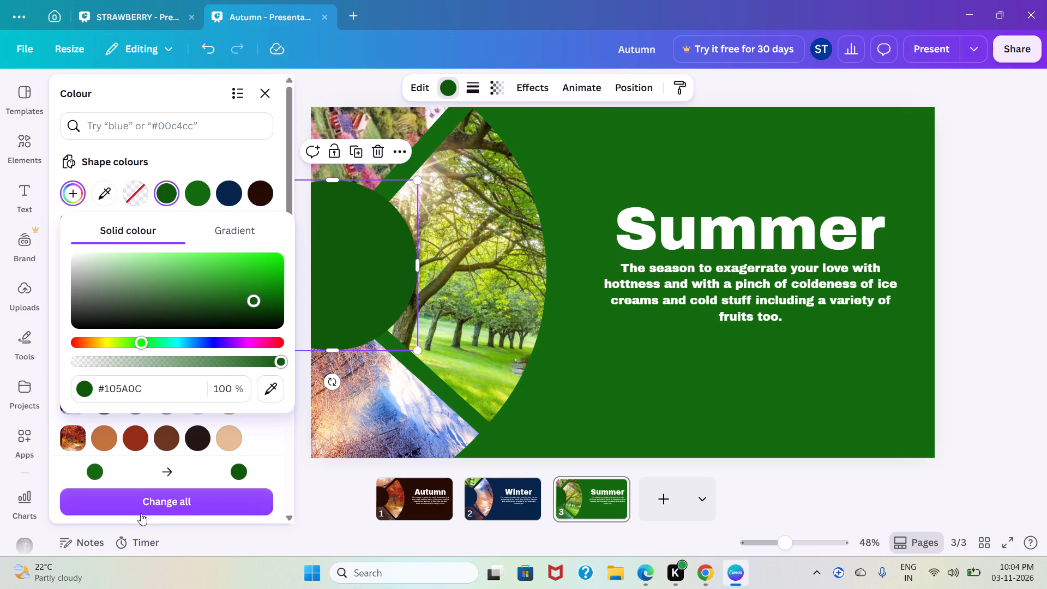
left_click(146, 506)
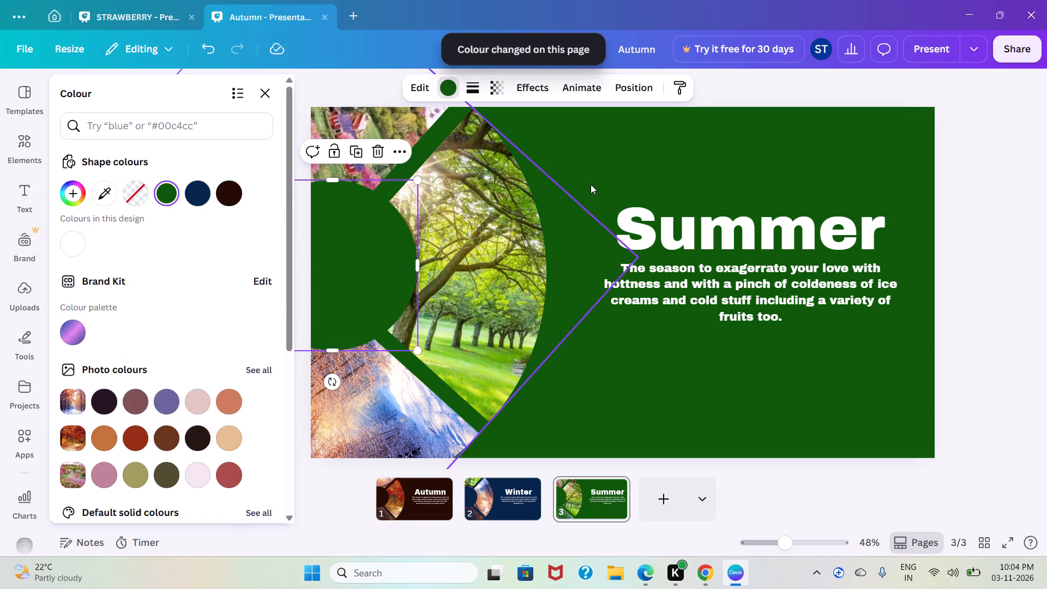
Duplicate the Summer page.
right_click(577, 496)
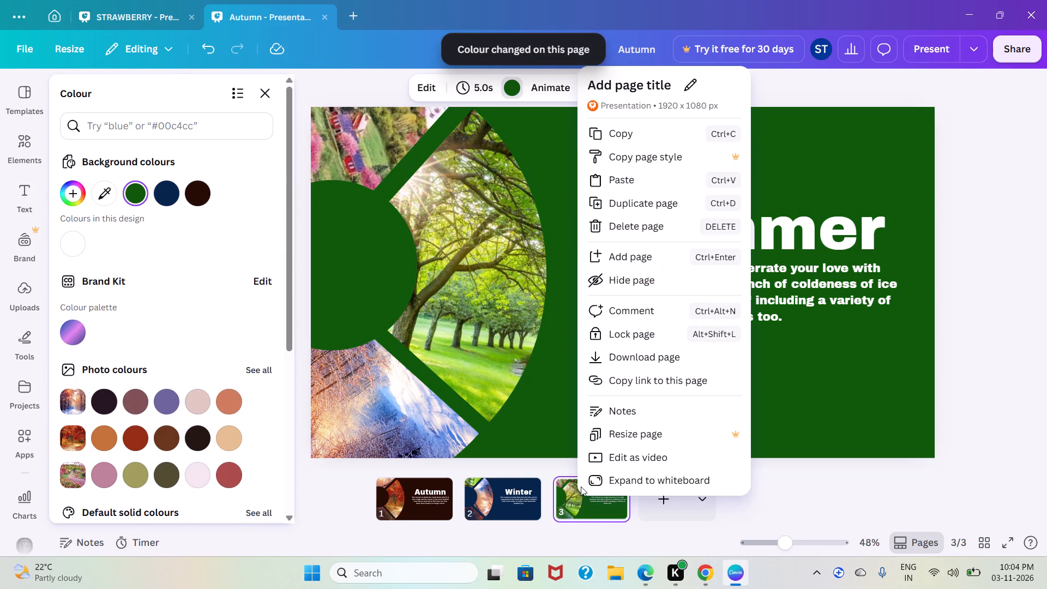
left_click(676, 201)
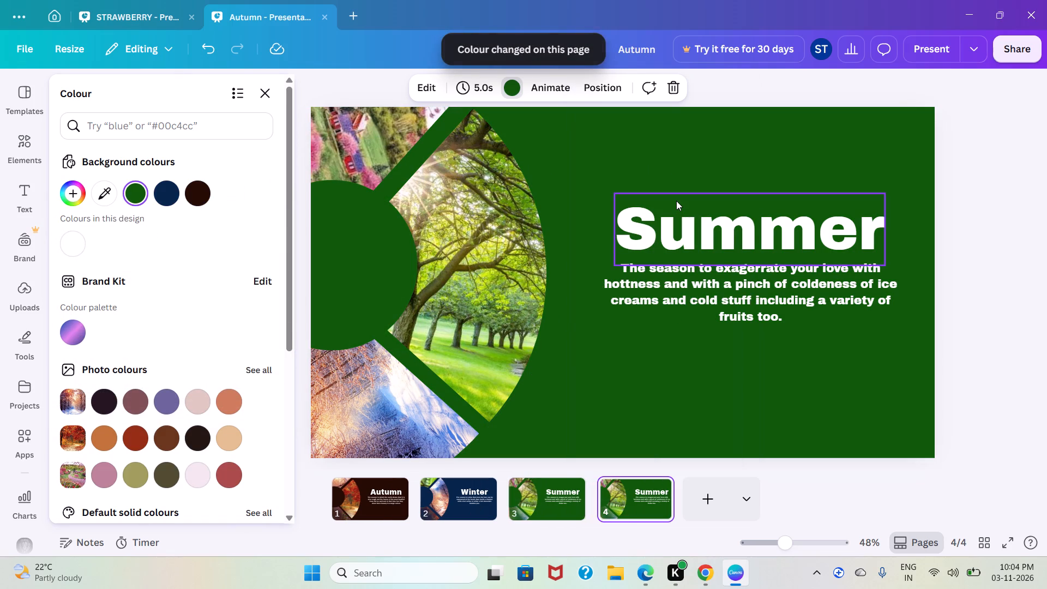
Rotate the picture circle on the fourth page to about -49° so the pink flower garden picture faces the heading.
left_click(623, 497)
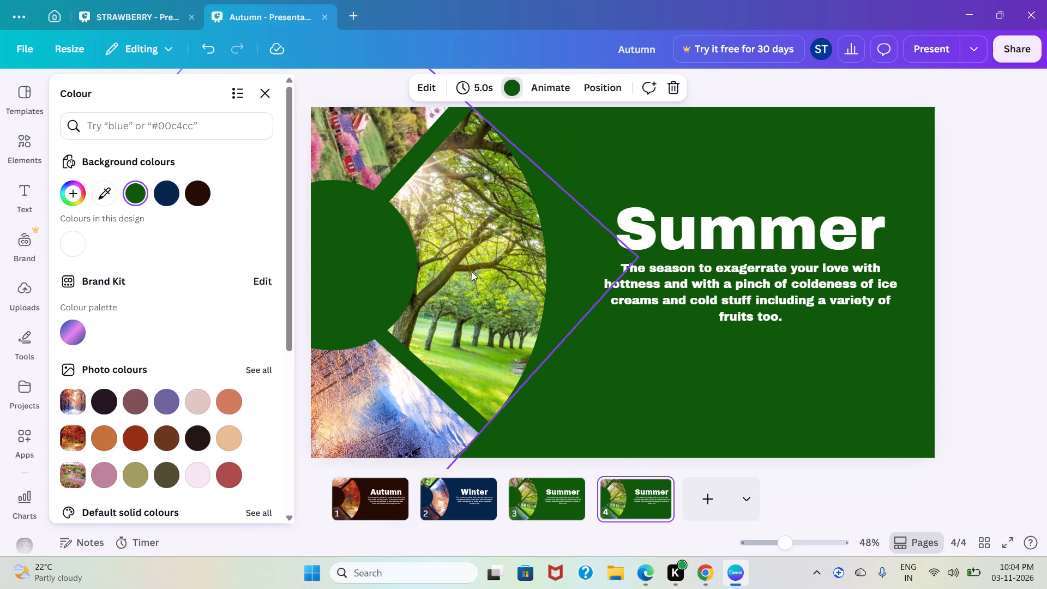
key("ctrl+minus")
key("ctrl+minus")
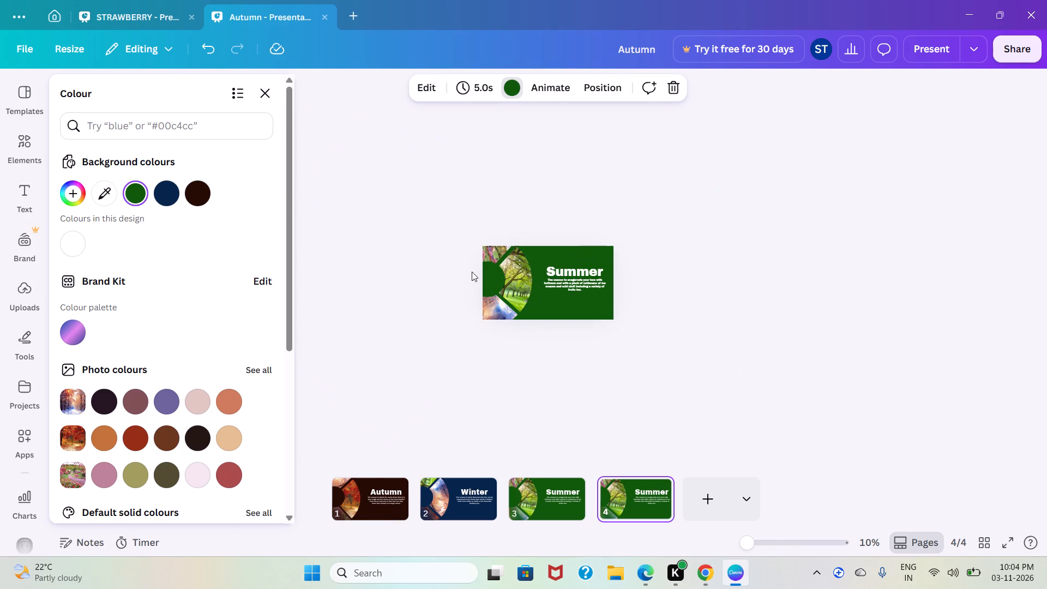
key("ctrl+plus")
left_click(833, 233)
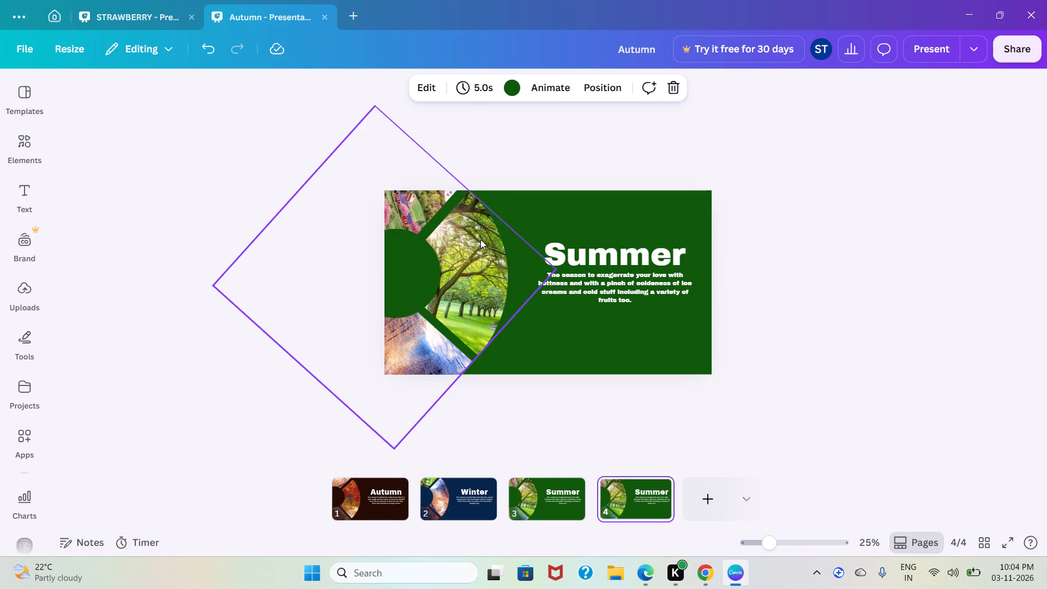
left_click(462, 253)
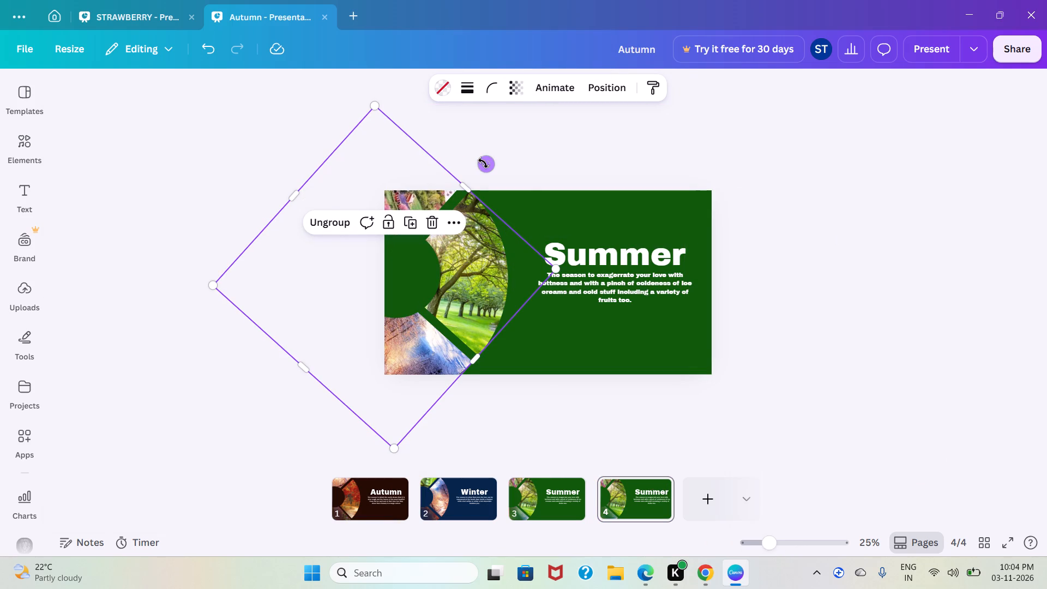
left_click_drag(483, 163, 477, 354)
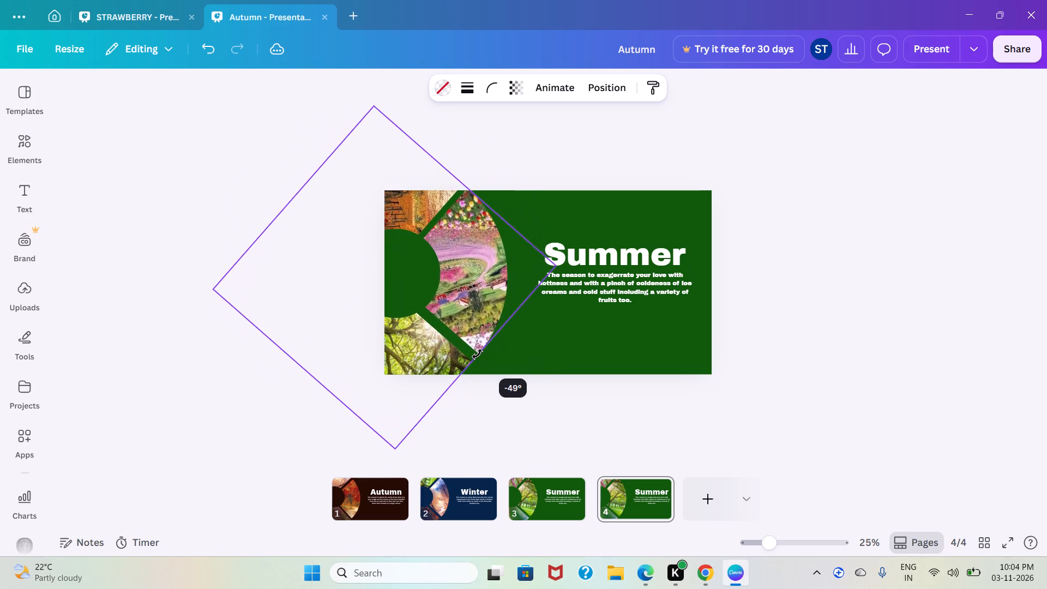
Rotate the picture circle on the fourth page further to about -42° so the flower garden picture sits squarely beside the heading.
left_click_drag(477, 354, 466, 361)
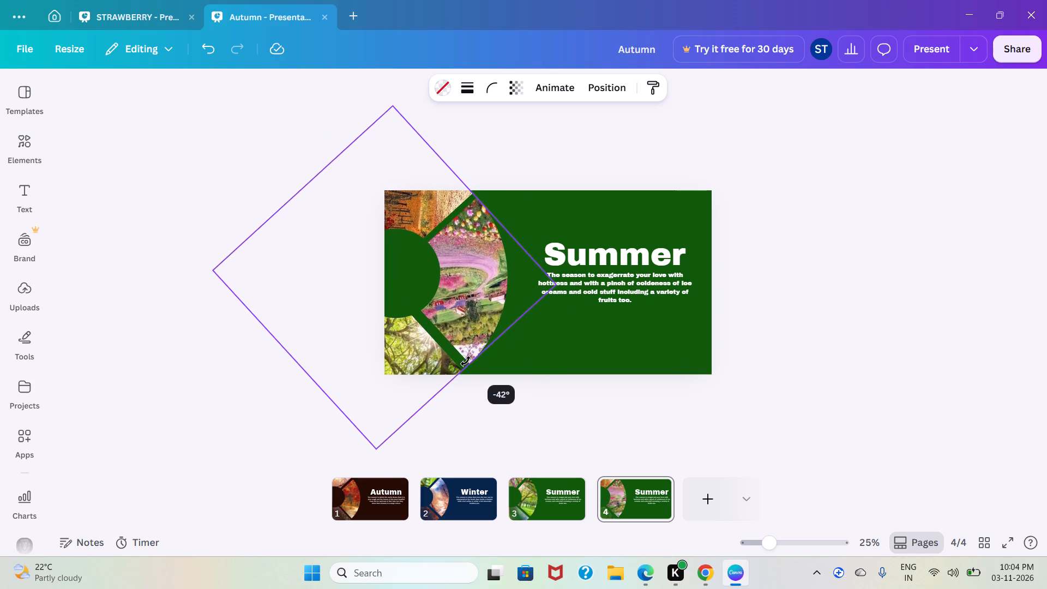
left_click_drag(466, 361, 466, 360)
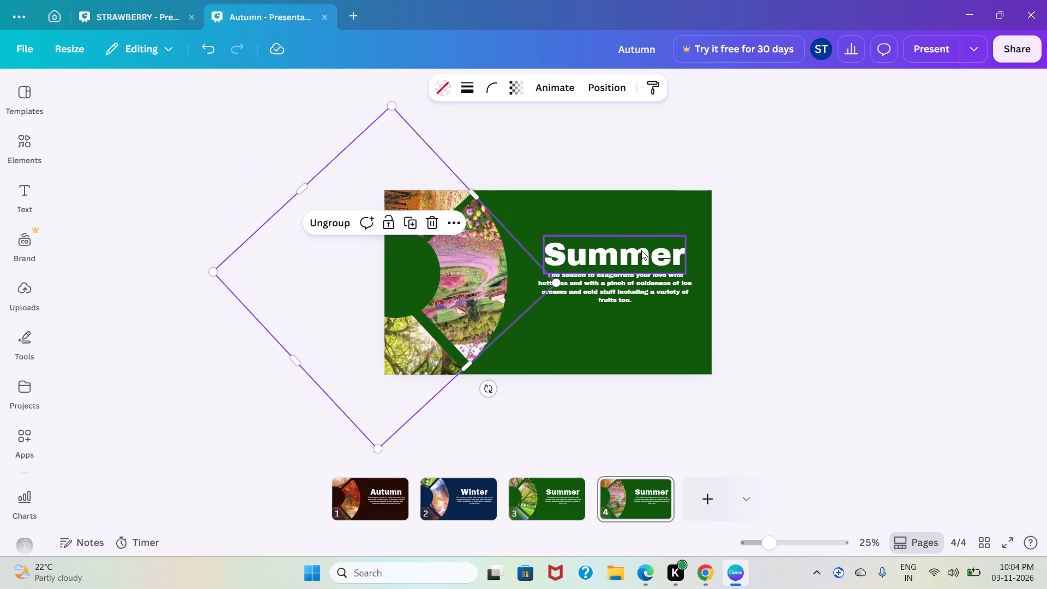
Replace the heading on the fourth page with "Spring".
left_click(641, 250)
left_click(845, 204)
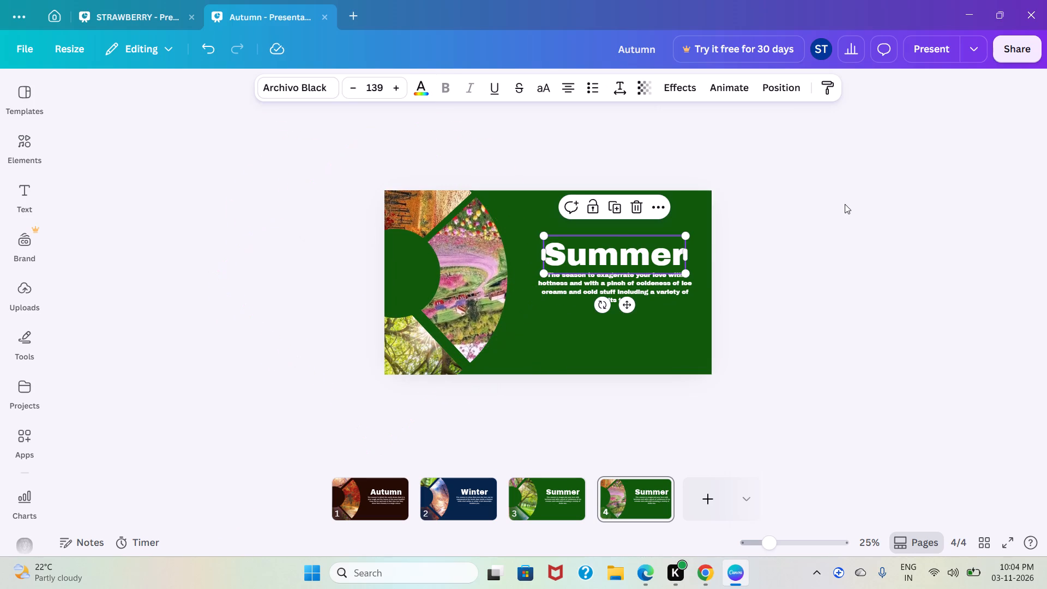
key("ctrl+plus")
double_click(702, 229)
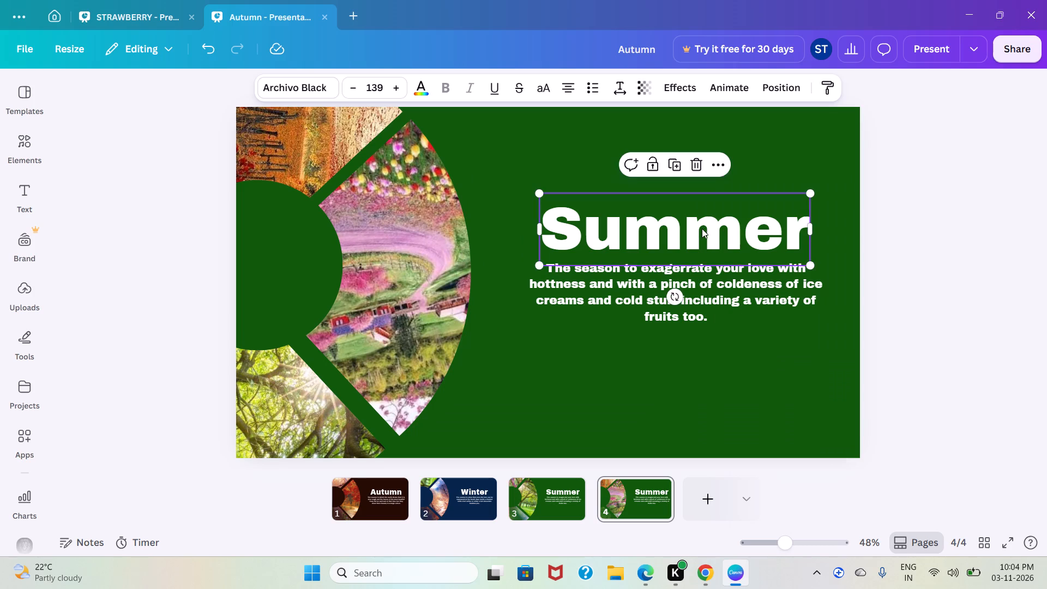
key("ctrl+a")
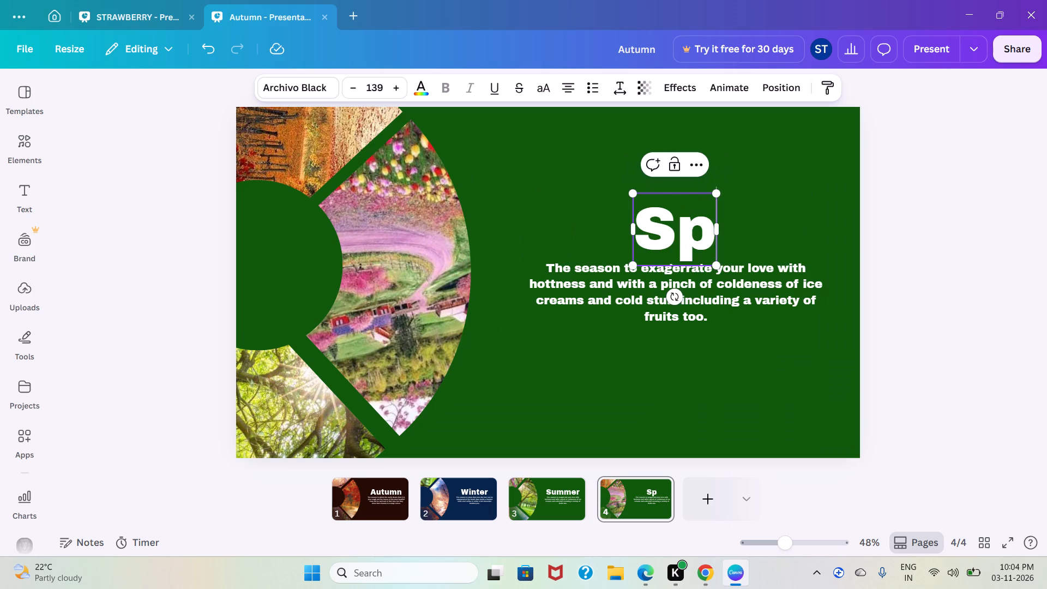
Replace the description with "The season for the lovers in which the flowers bloom at almost each and every corner of the world and".
double_click(636, 284)
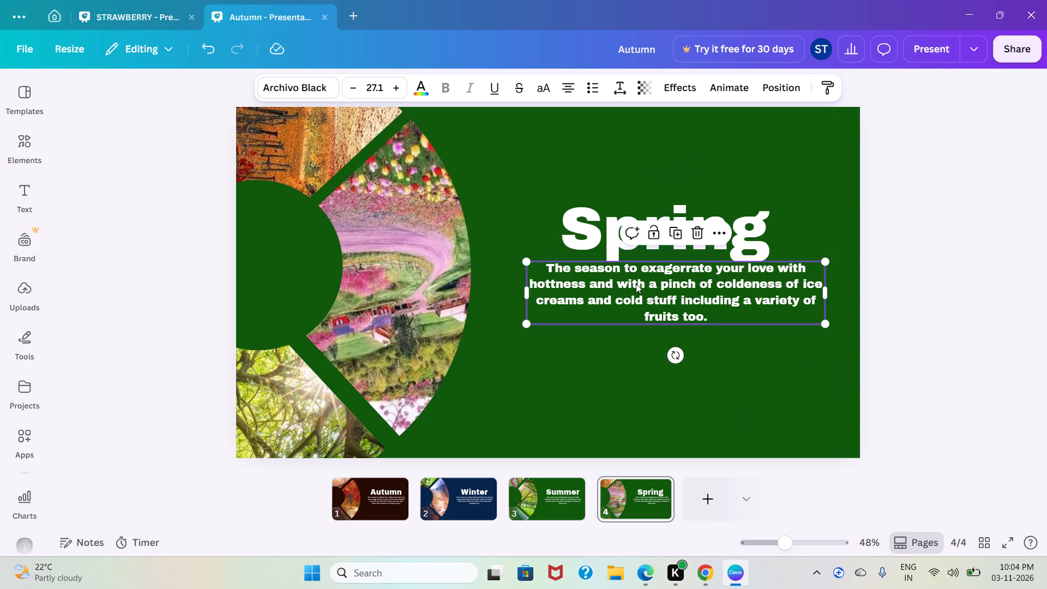
key("ctrl+a")
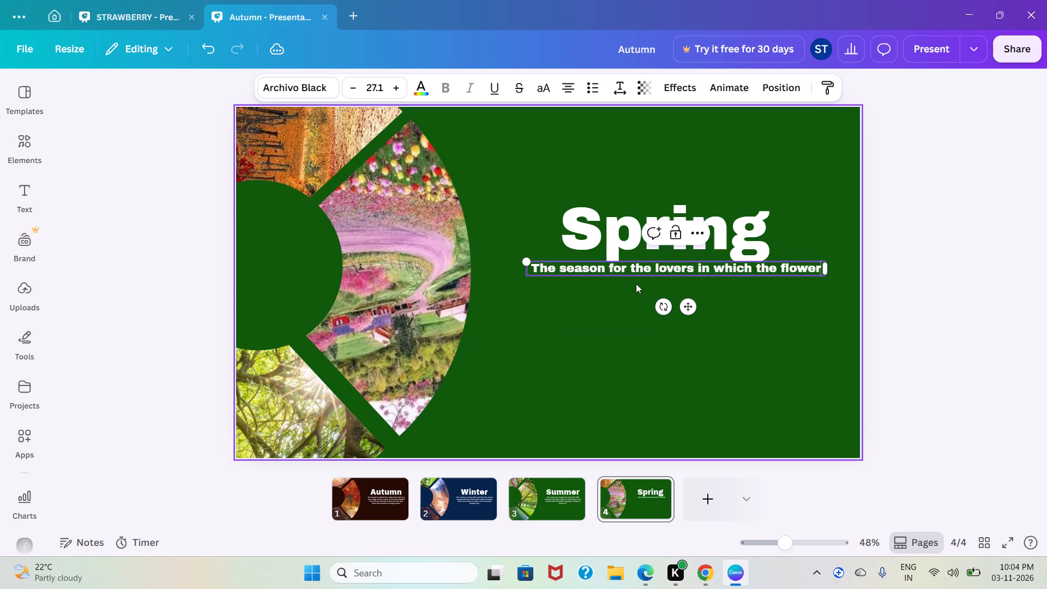
key("BackSpace")
type("loom at almost each and every corner of the world and")
key("space")
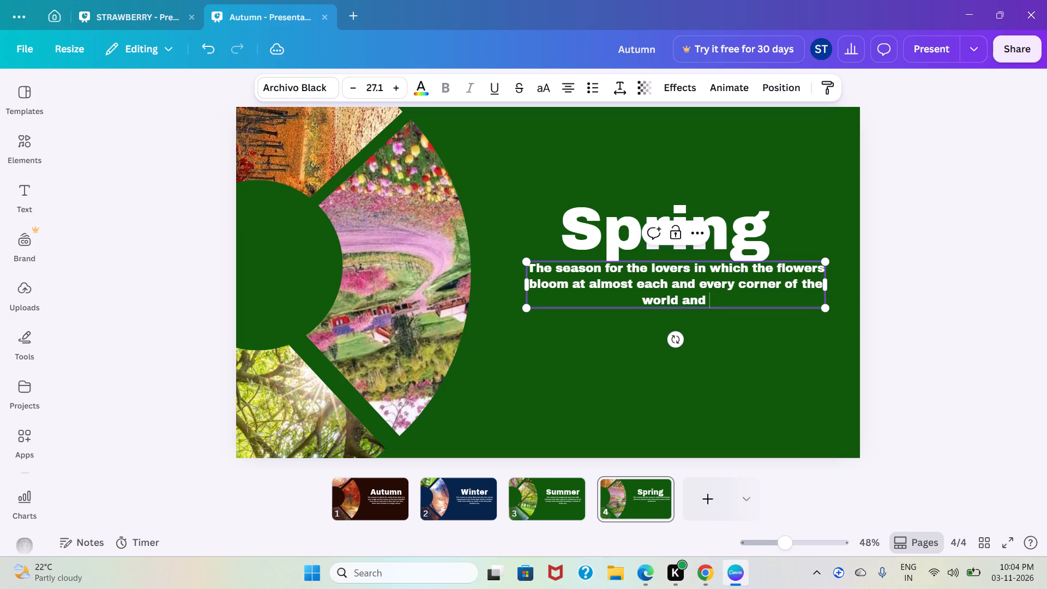
Continue the Spring description with "to show the ove that the lover wants to show too there partner.".
type("to show the")
key("space")
type("ove that the")
key("space")
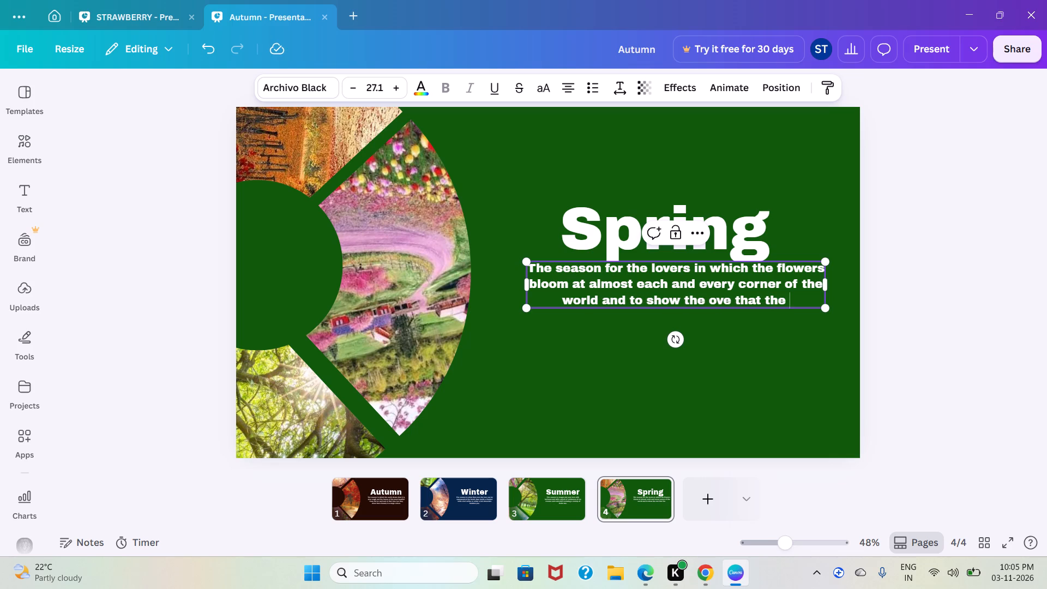
key("BackSpace")
key("BackSpace")
type("e lover wants to t")
key("BackSpace")
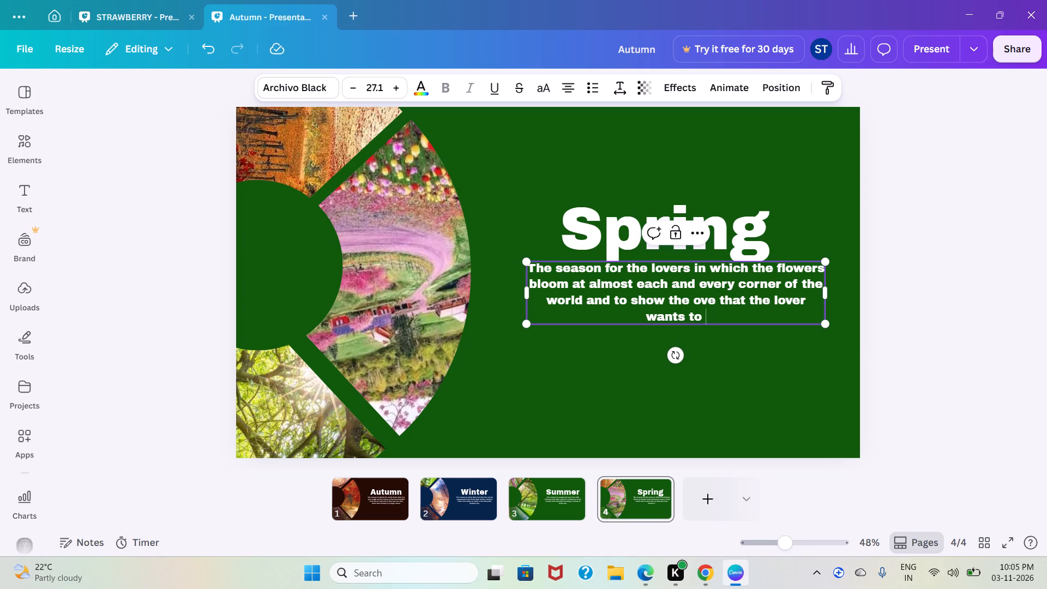
type("show too thee")
key("BackSpace")
type("re partner.")
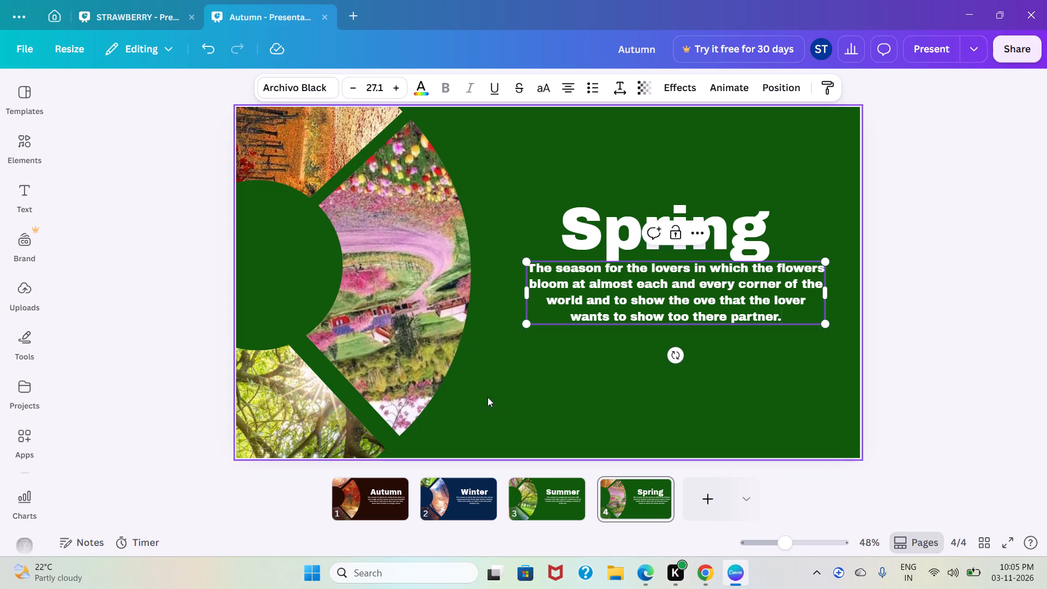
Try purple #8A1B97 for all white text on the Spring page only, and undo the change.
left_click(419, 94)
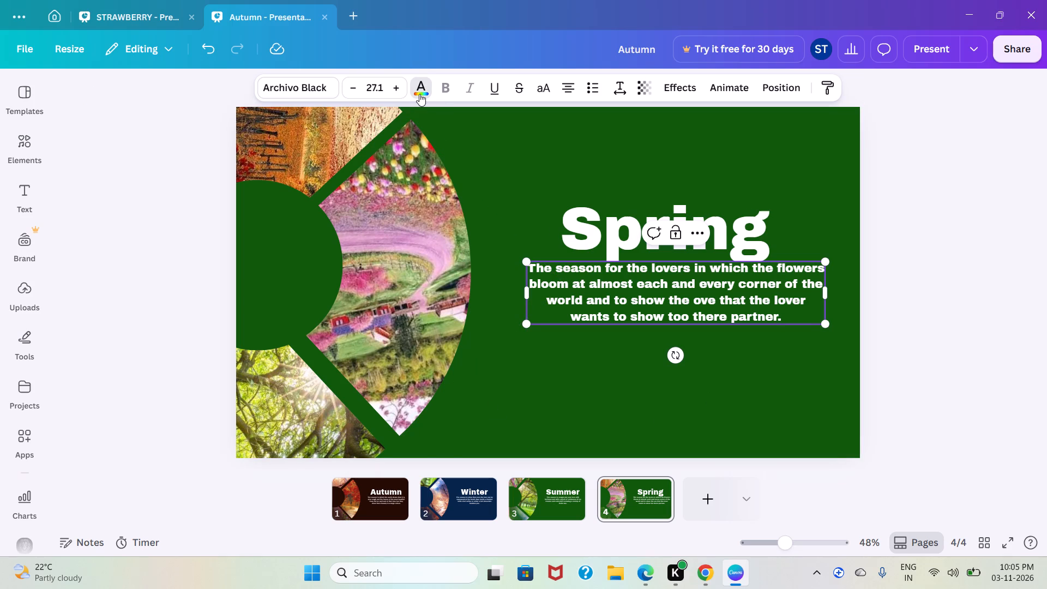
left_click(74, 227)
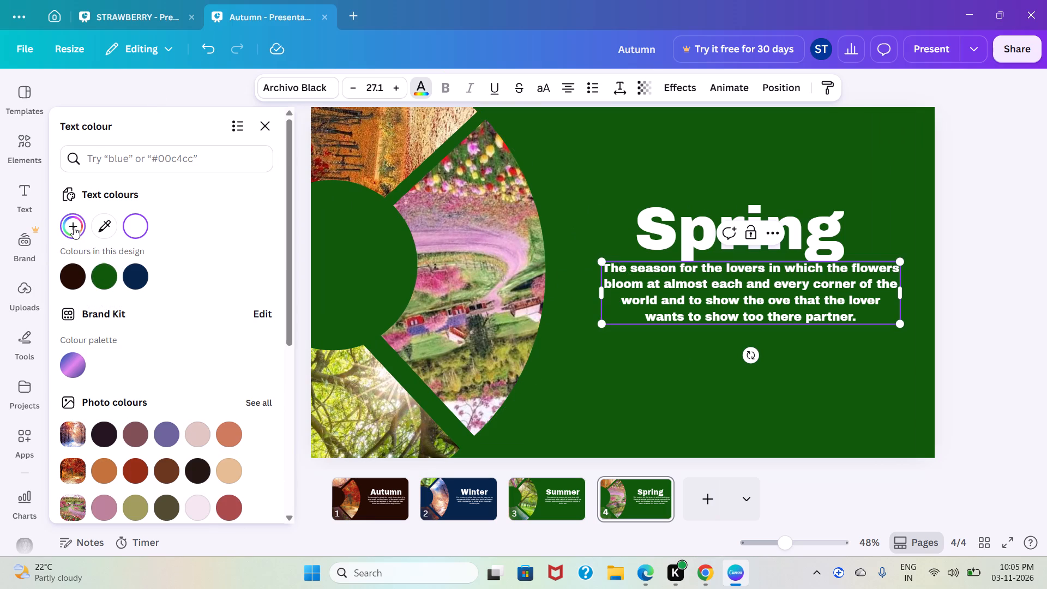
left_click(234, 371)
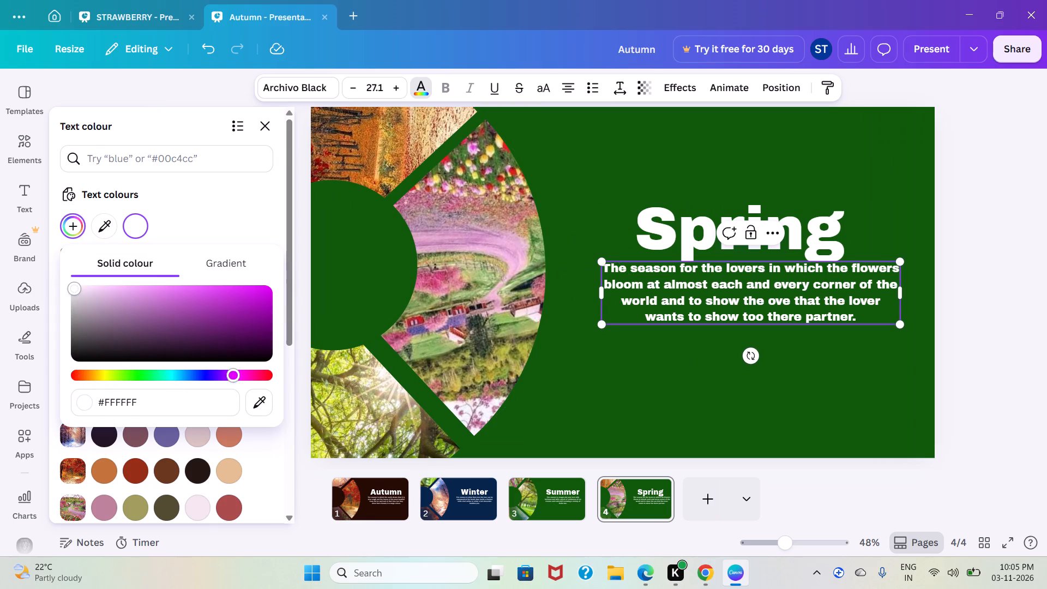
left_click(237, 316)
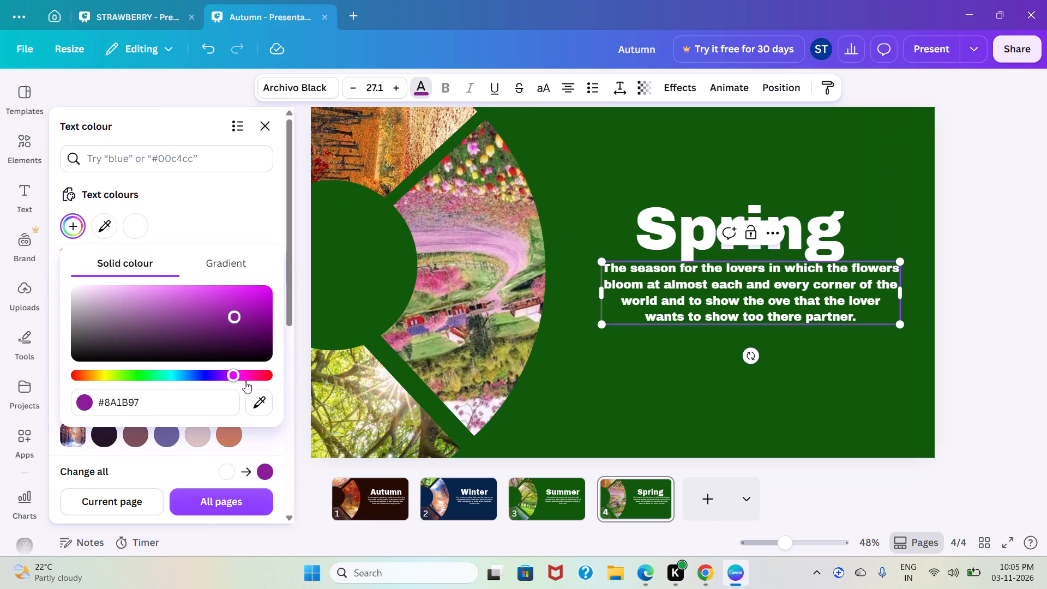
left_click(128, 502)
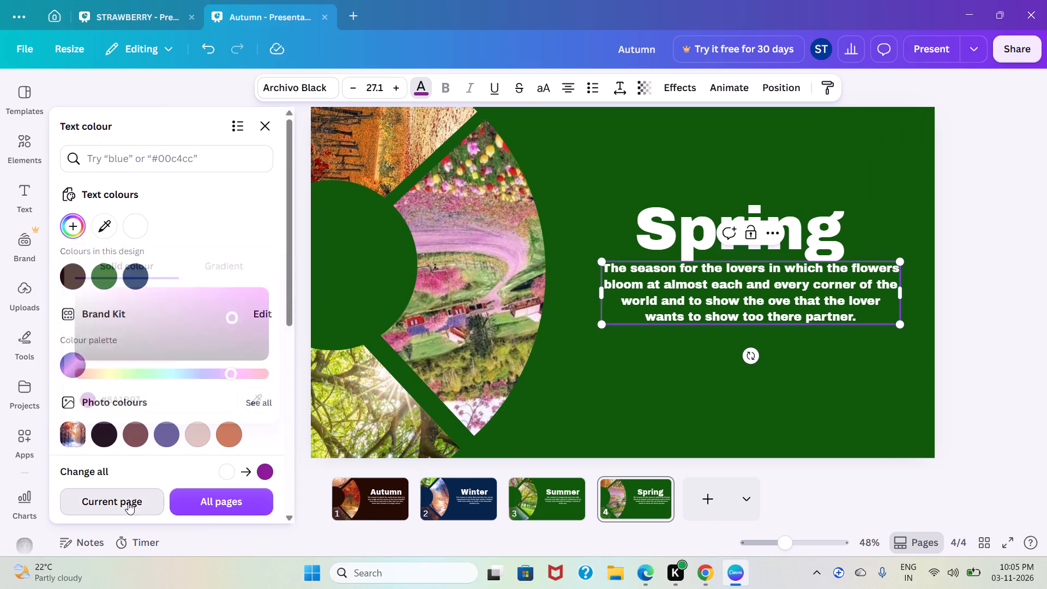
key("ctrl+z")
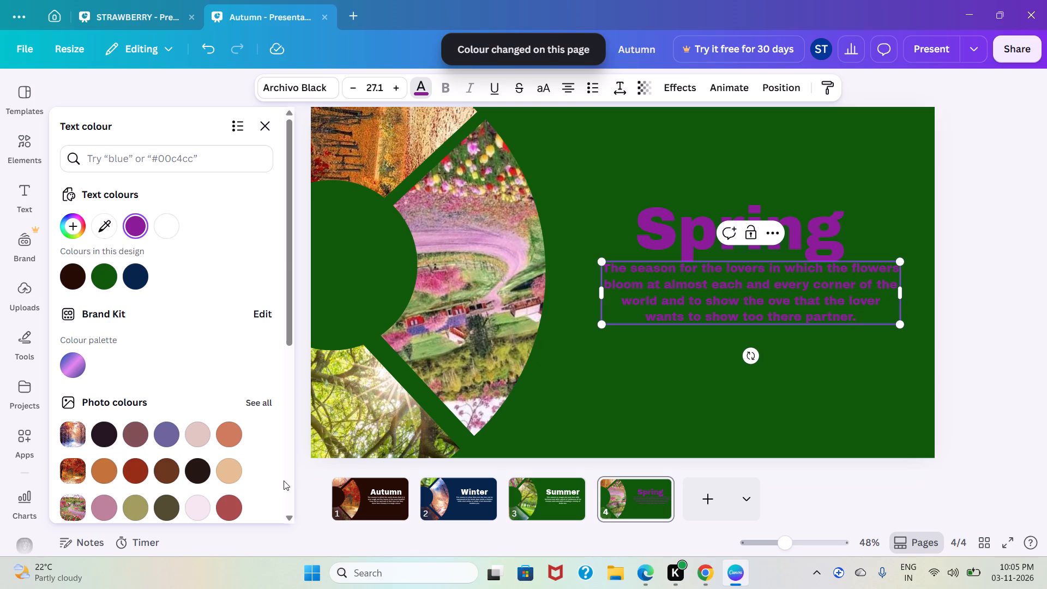
Recolour the Spring page's hub circle with the flower photo's pink #BB8399 and change all matching colours on the current page only.
left_click(377, 282)
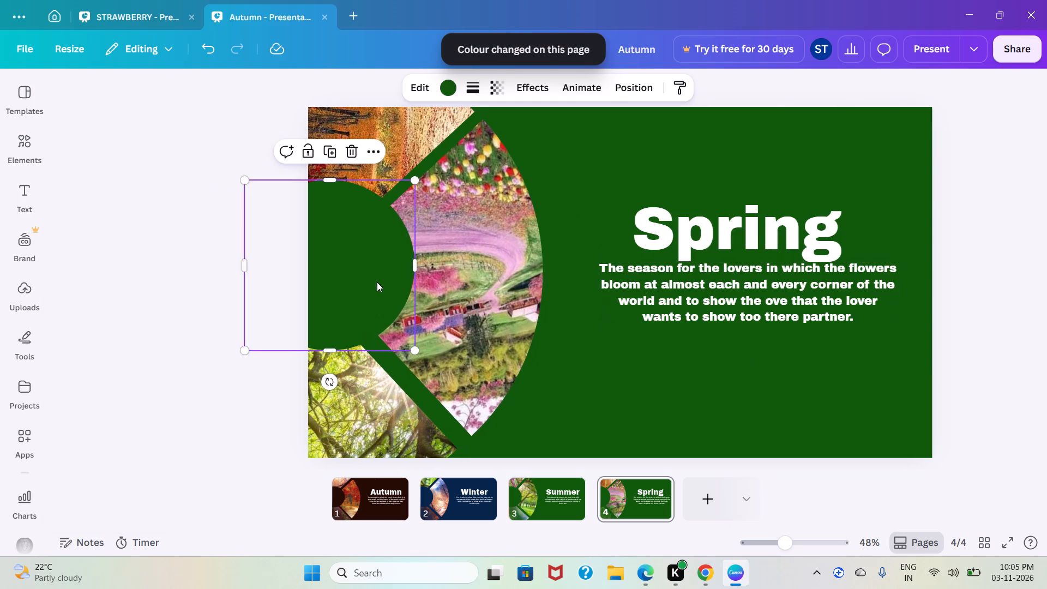
left_click(449, 90)
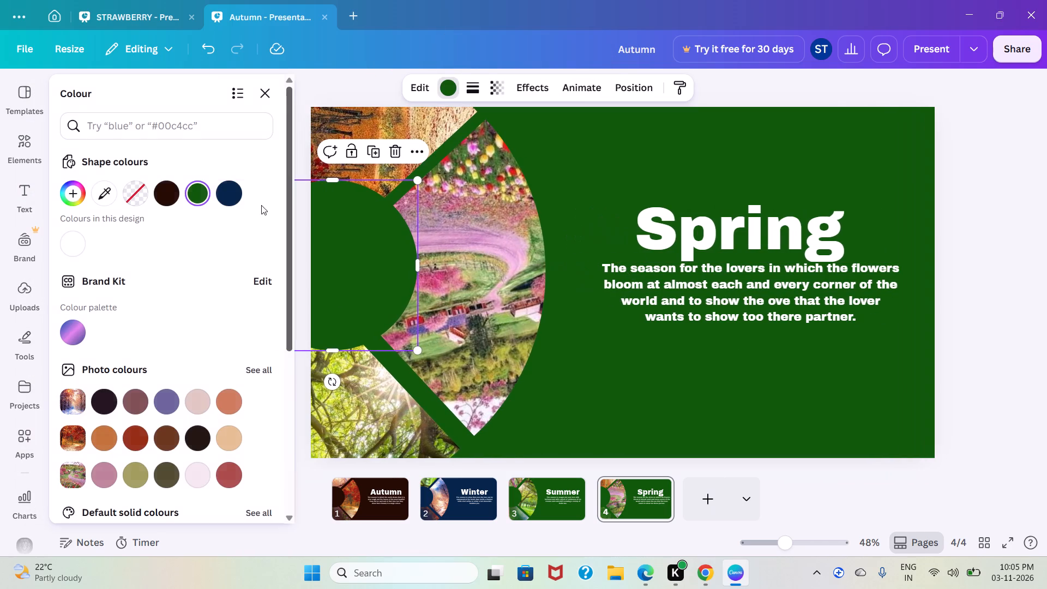
left_click(75, 195)
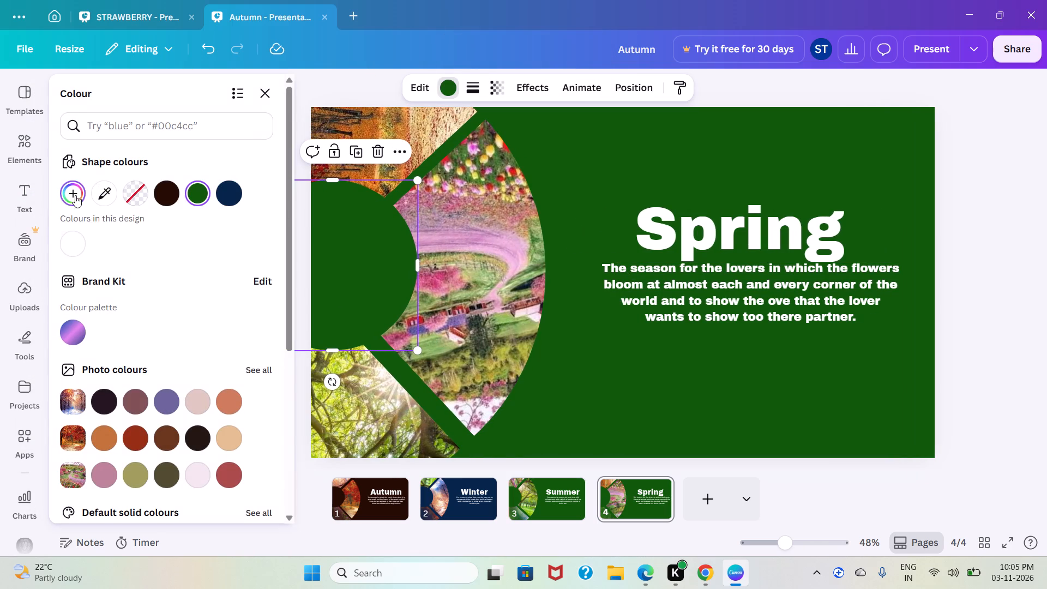
left_click(111, 471)
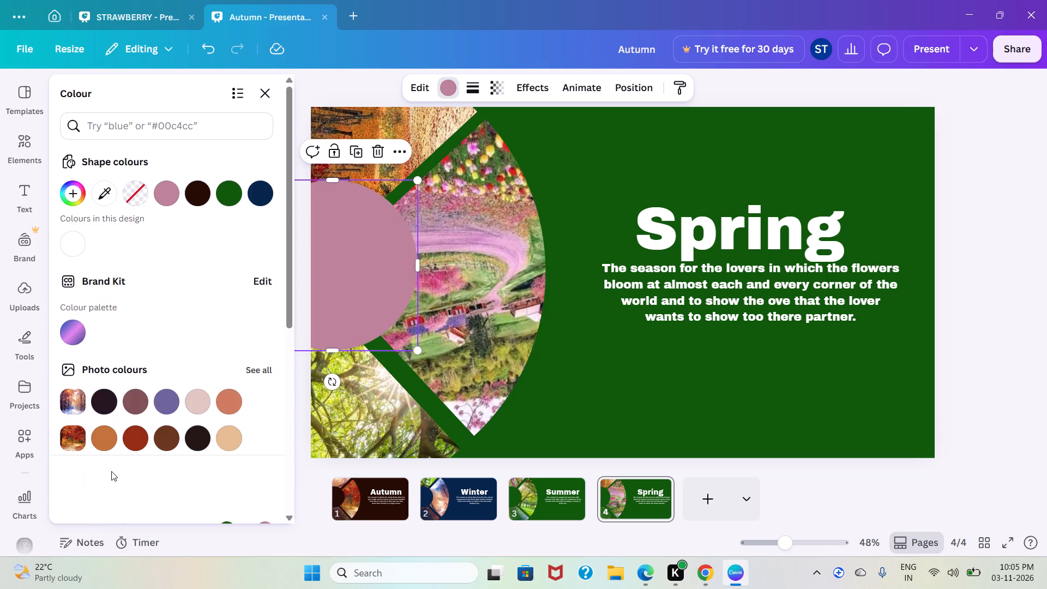
left_click(127, 495)
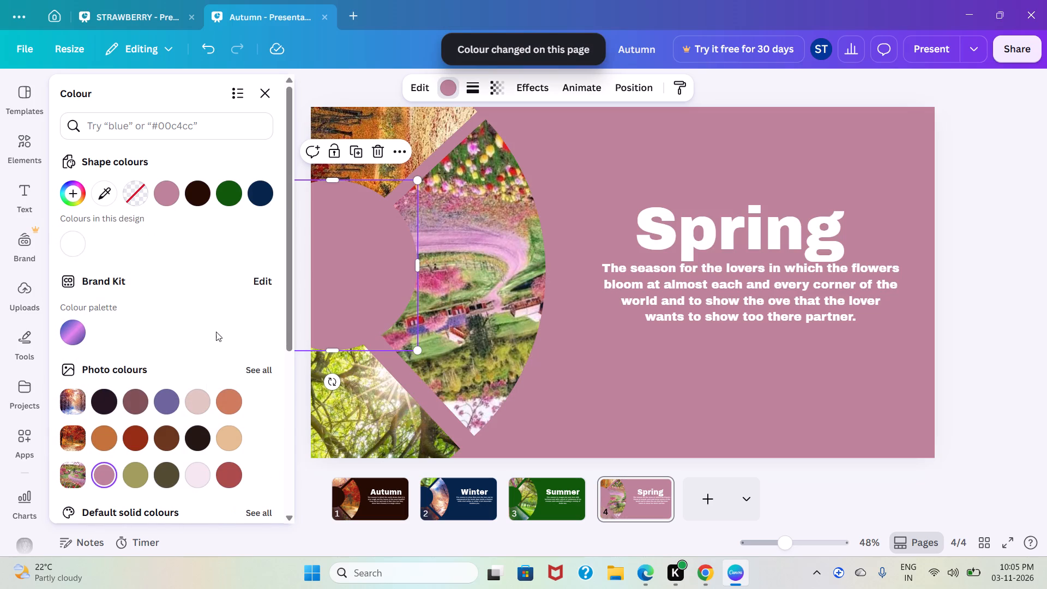
Darken the hub circle's pink to #A97489 and change all matching colours on the Spring page.
left_click(79, 194)
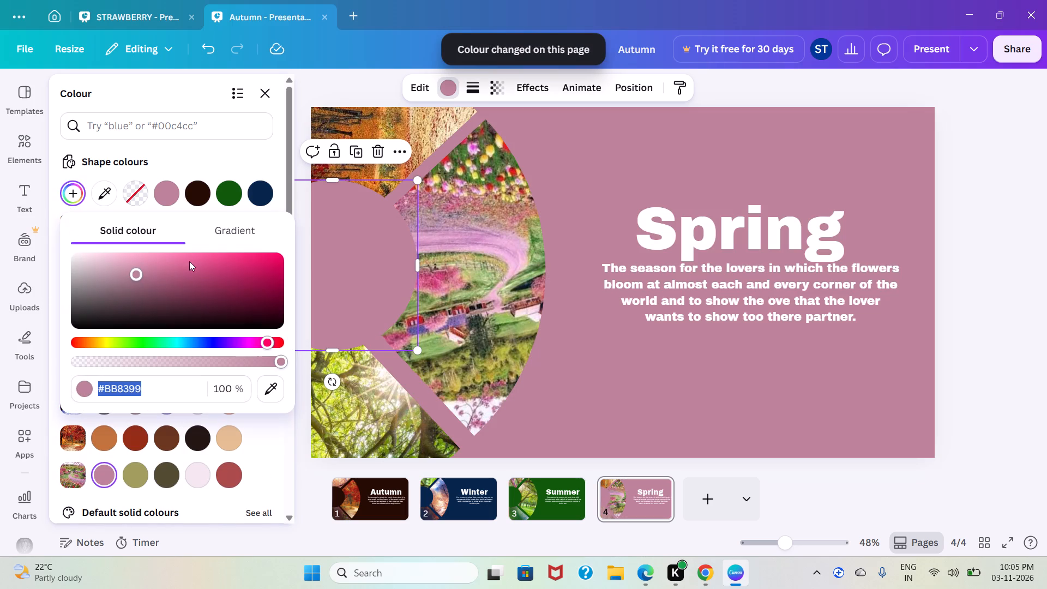
left_click_drag(136, 272, 136, 280)
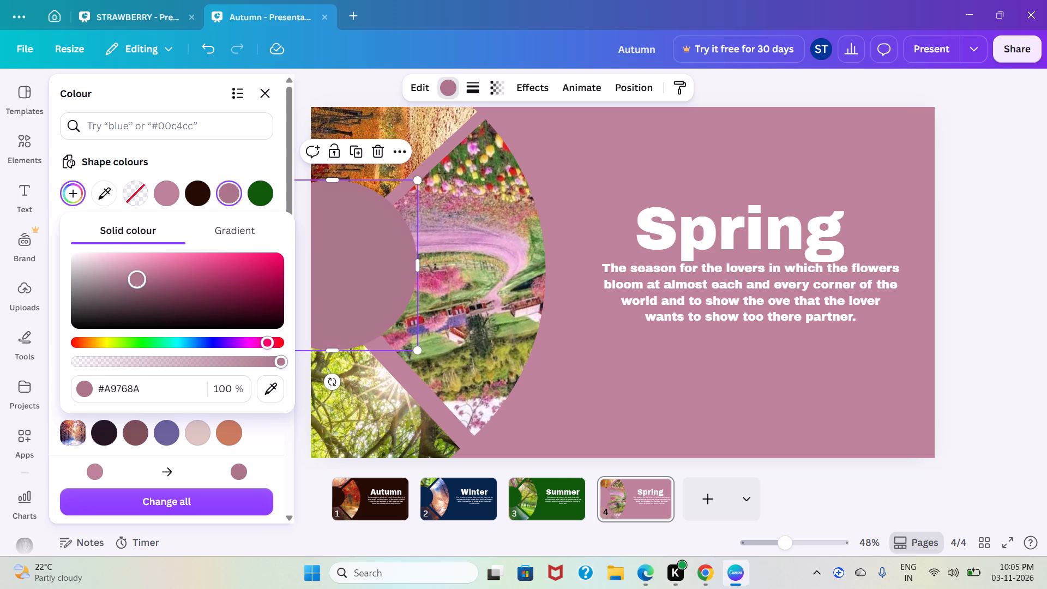
left_click_drag(136, 280, 139, 278)
left_click(152, 499)
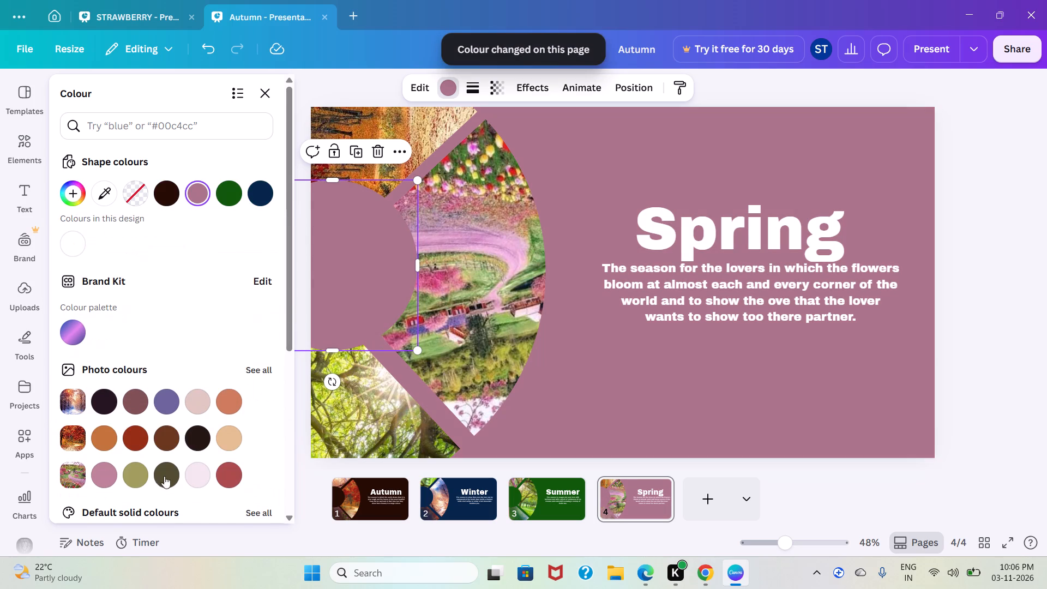
left_click(959, 224)
Copy the pink flower garden picture from the Google Images results in Chrome and paste it onto the Spring page in Canva.
left_click(701, 563)
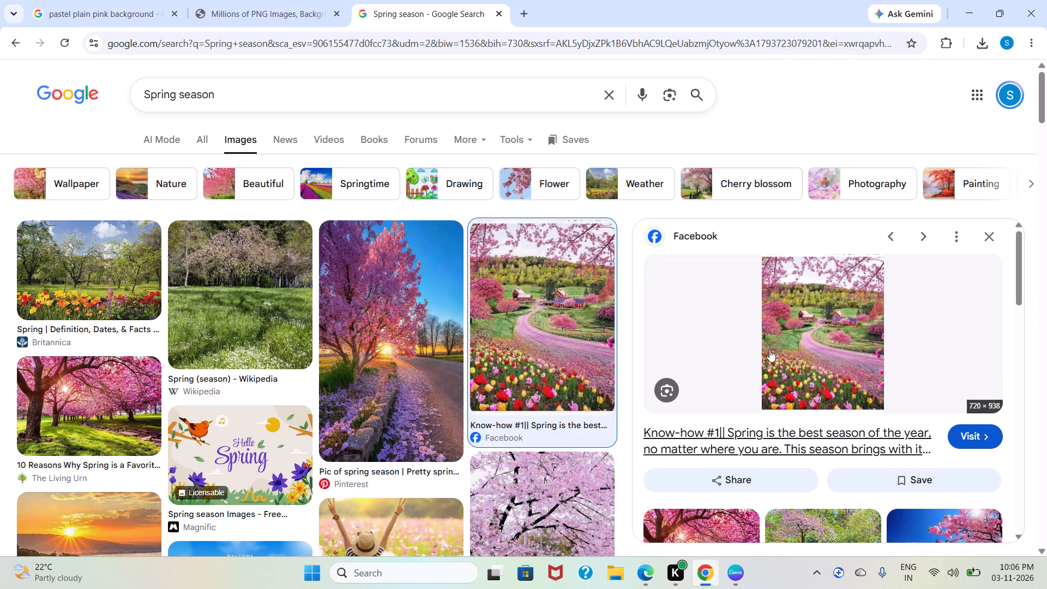
right_click(783, 340)
left_click(842, 247)
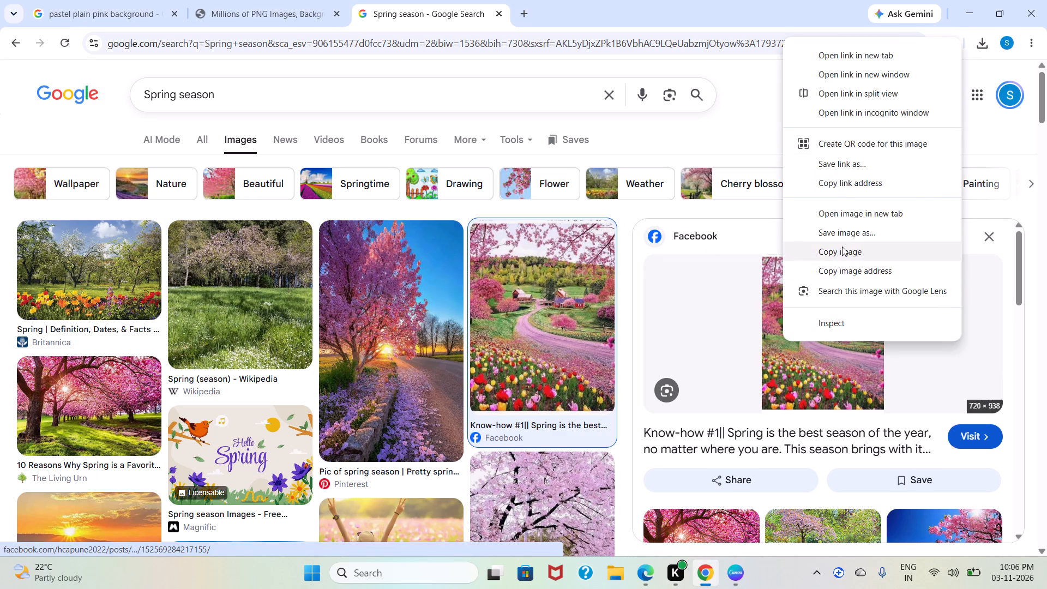
left_click(737, 566)
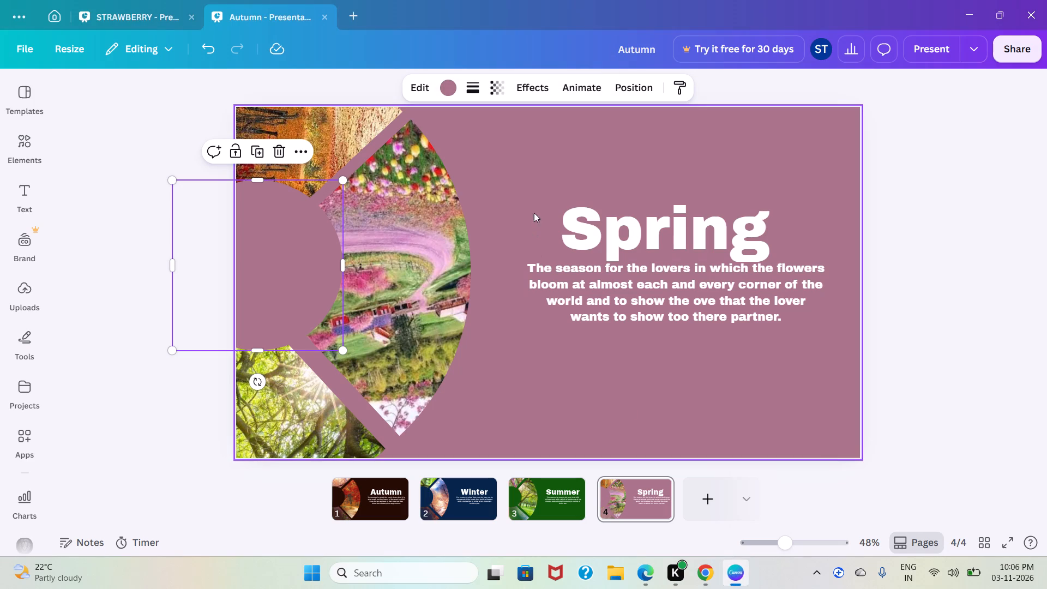
left_click(502, 200)
key("ctrl+v")
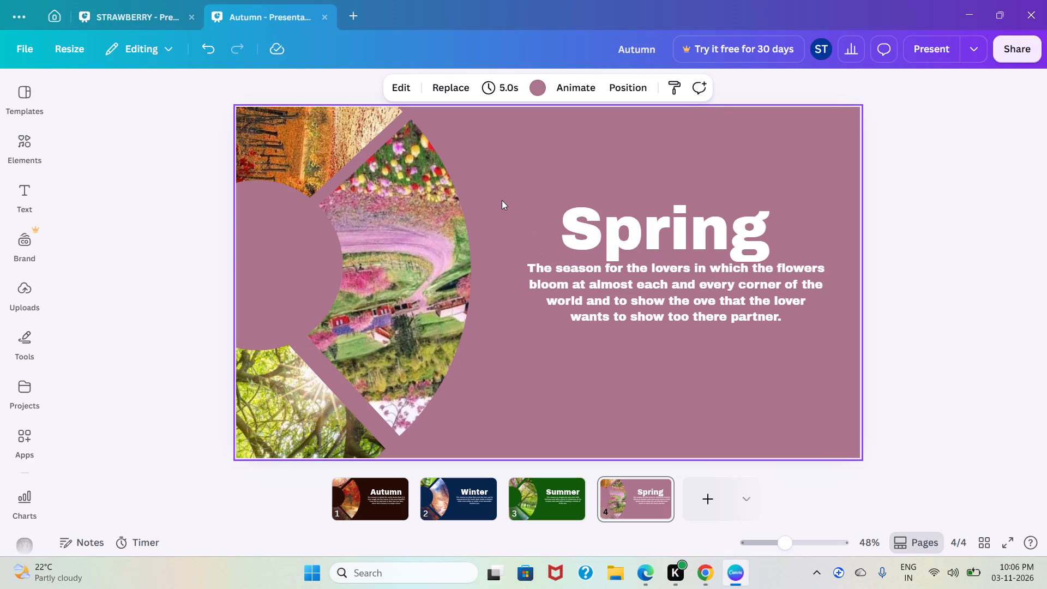
Move the pasted flower garden picture over the heading and description, and crop its white bottom edge to about 486 × 619.
left_click_drag(511, 231, 502, 233)
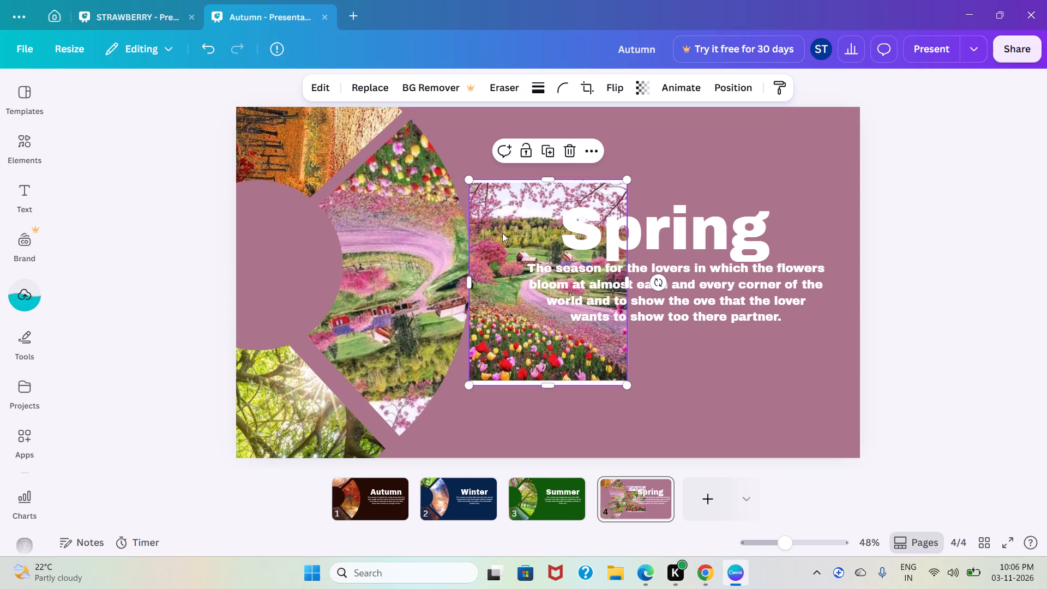
left_click_drag(502, 233, 646, 263)
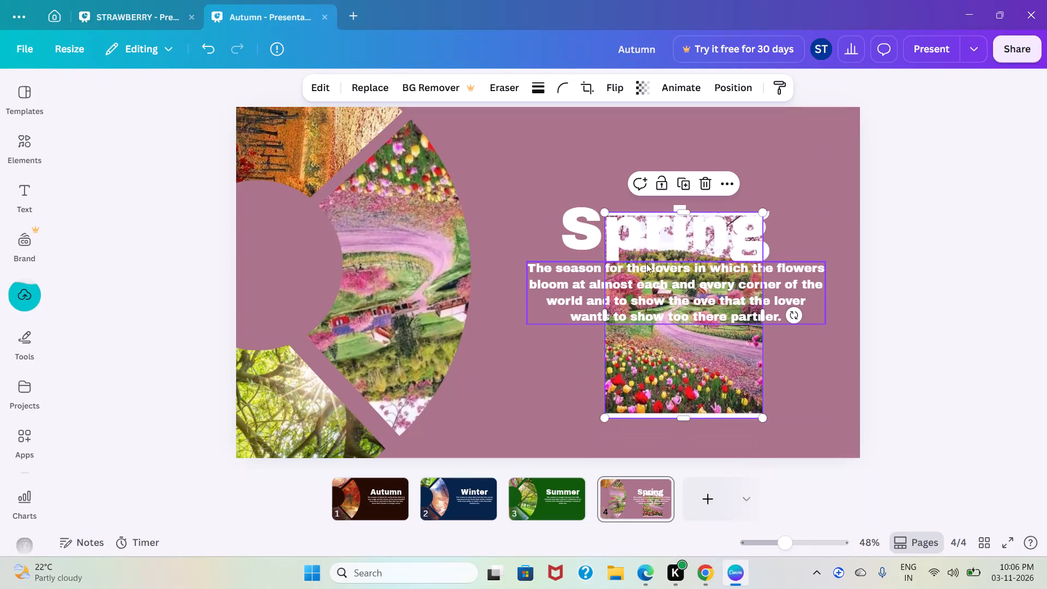
left_click_drag(681, 417, 682, 412)
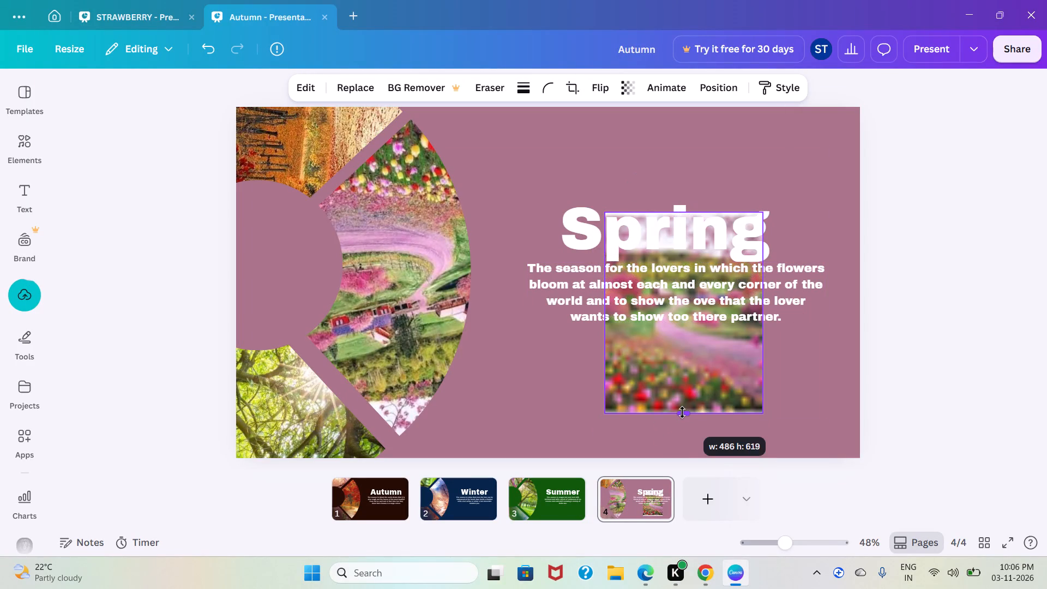
left_click_drag(682, 412, 682, 411)
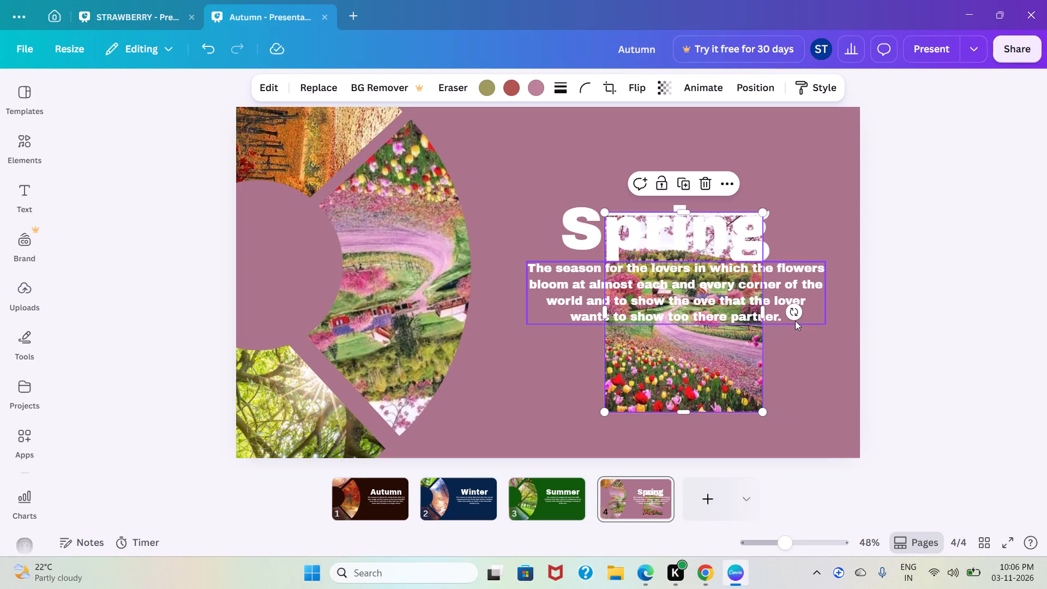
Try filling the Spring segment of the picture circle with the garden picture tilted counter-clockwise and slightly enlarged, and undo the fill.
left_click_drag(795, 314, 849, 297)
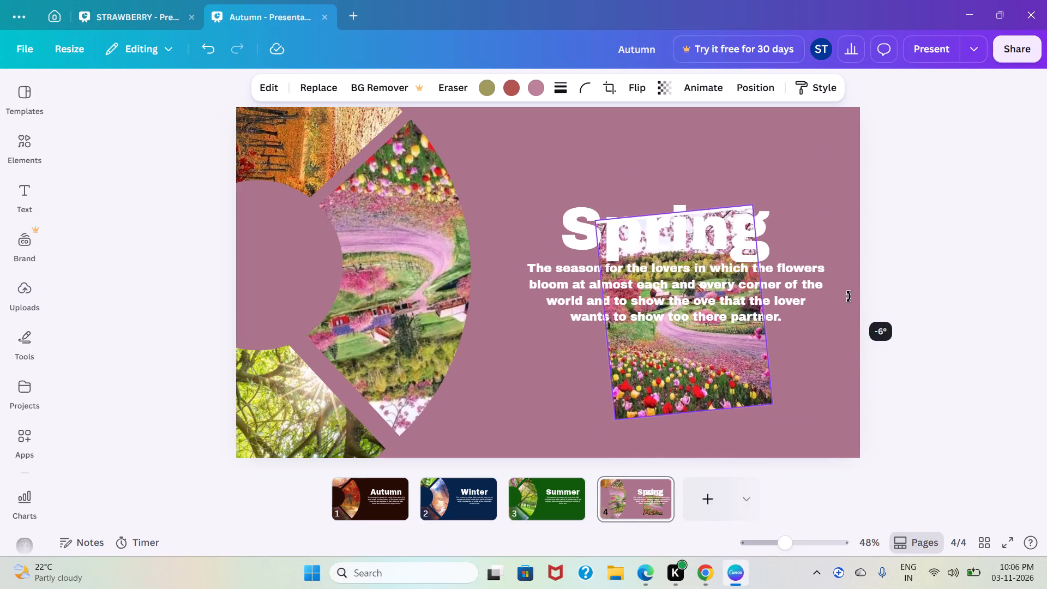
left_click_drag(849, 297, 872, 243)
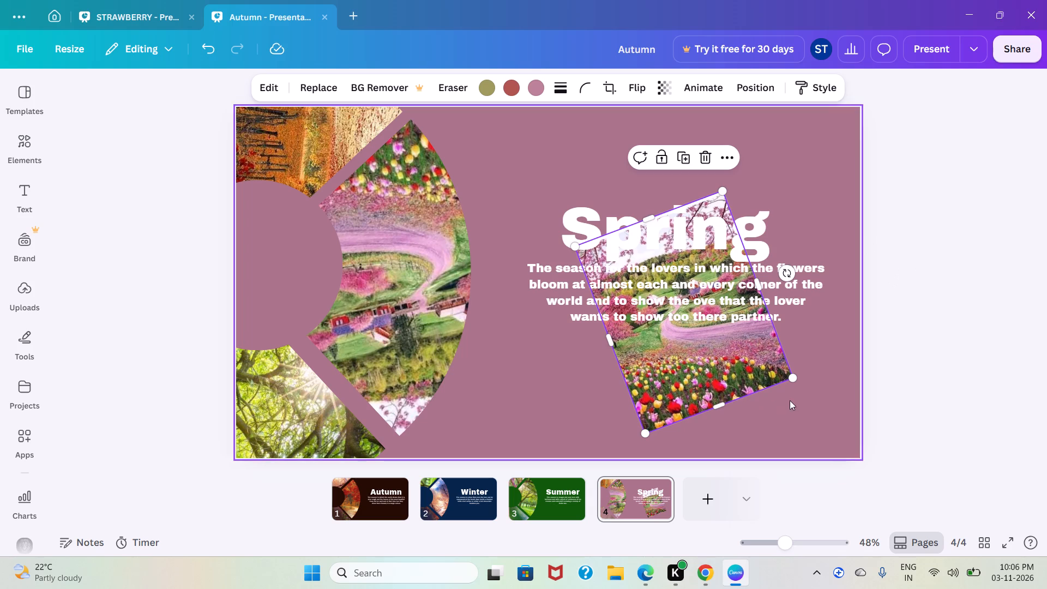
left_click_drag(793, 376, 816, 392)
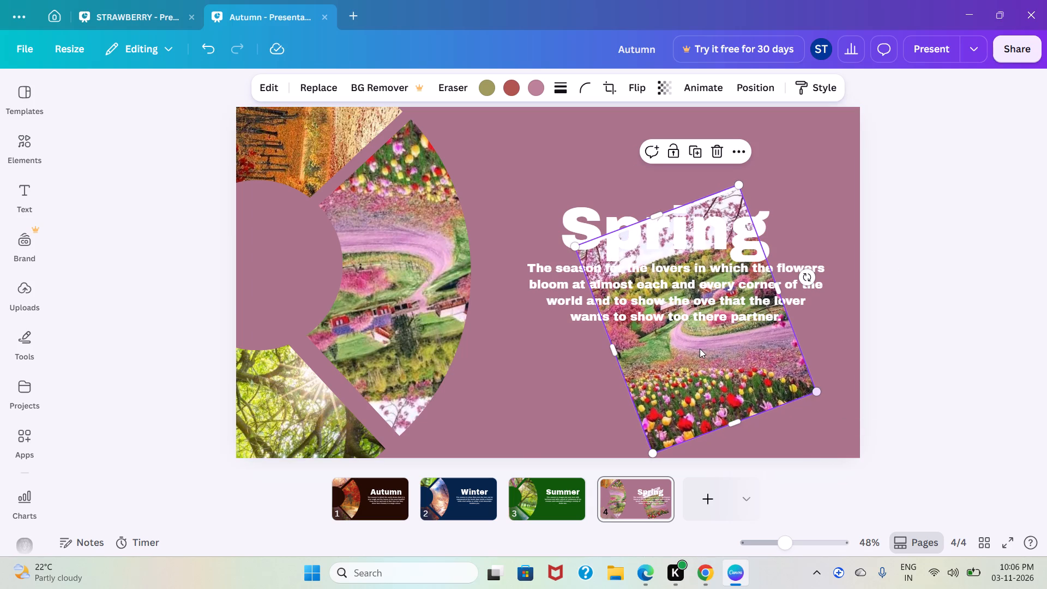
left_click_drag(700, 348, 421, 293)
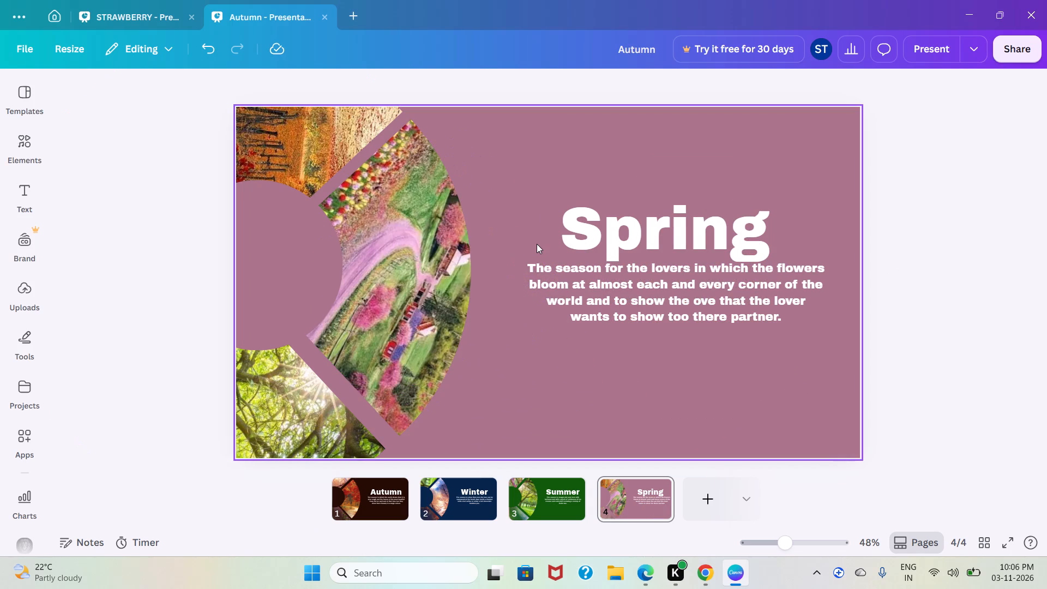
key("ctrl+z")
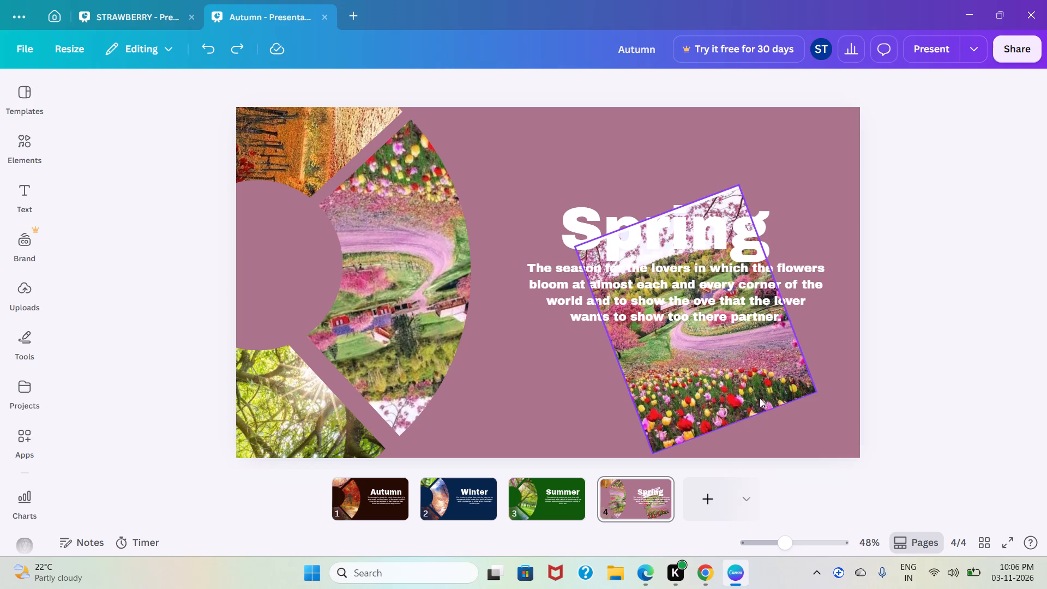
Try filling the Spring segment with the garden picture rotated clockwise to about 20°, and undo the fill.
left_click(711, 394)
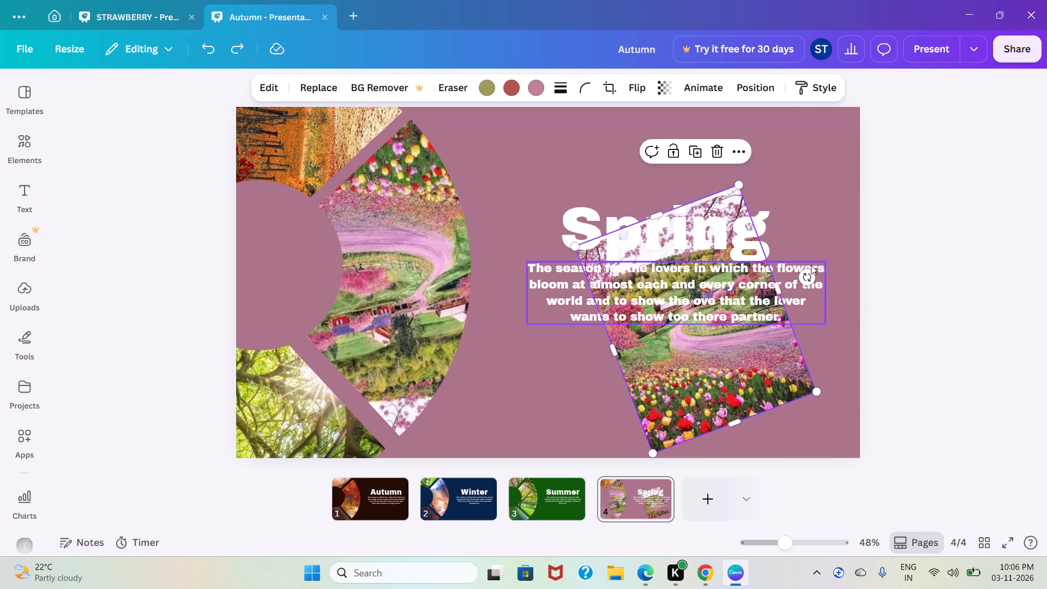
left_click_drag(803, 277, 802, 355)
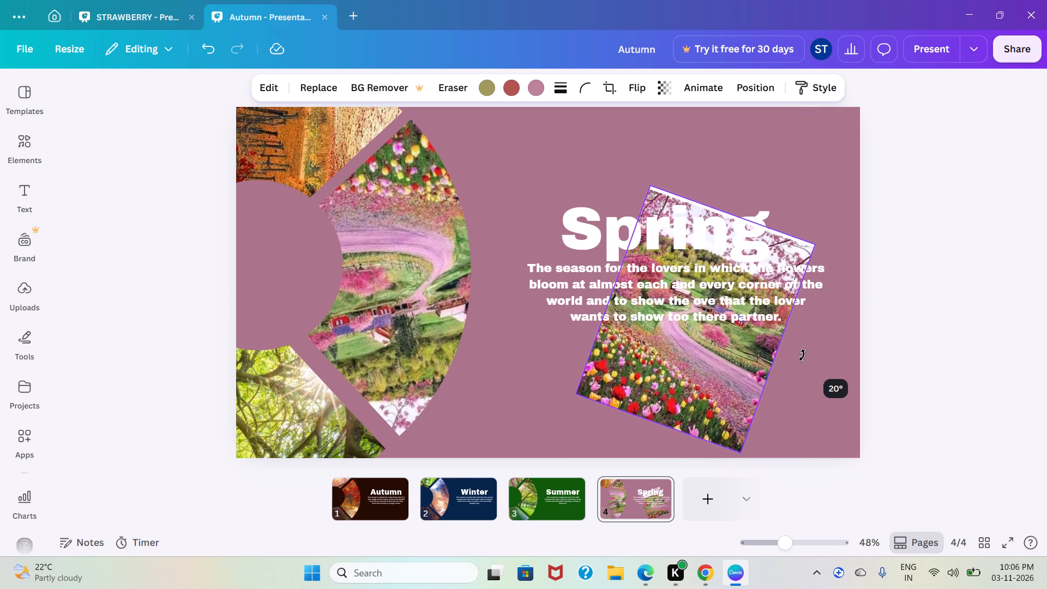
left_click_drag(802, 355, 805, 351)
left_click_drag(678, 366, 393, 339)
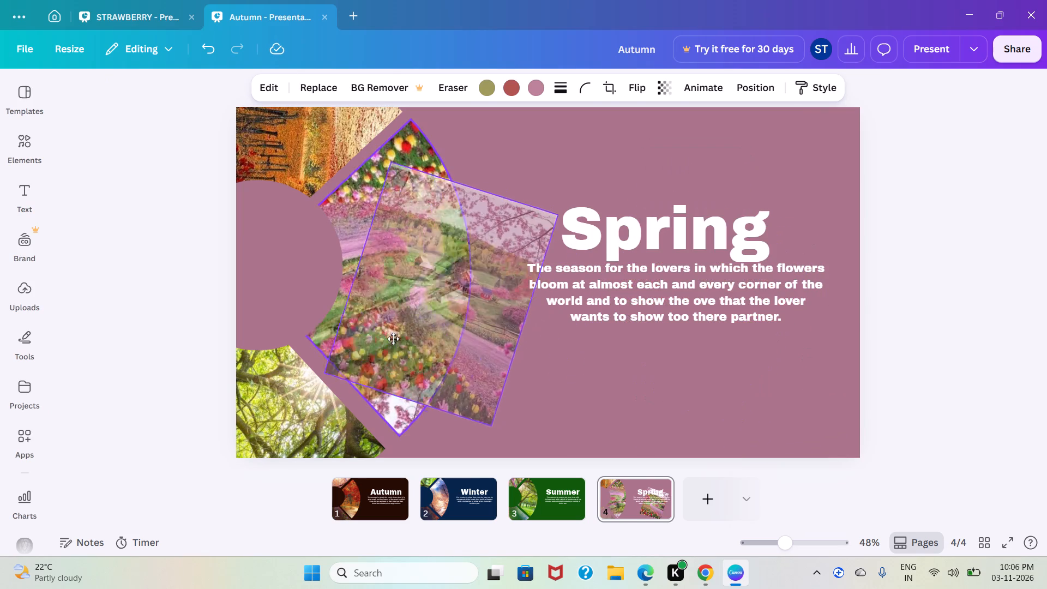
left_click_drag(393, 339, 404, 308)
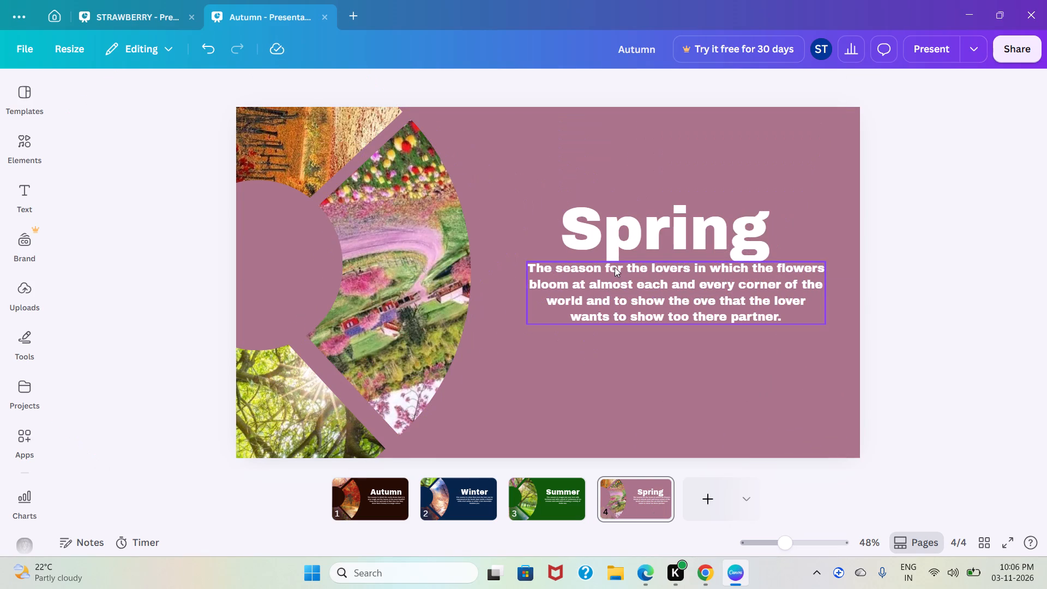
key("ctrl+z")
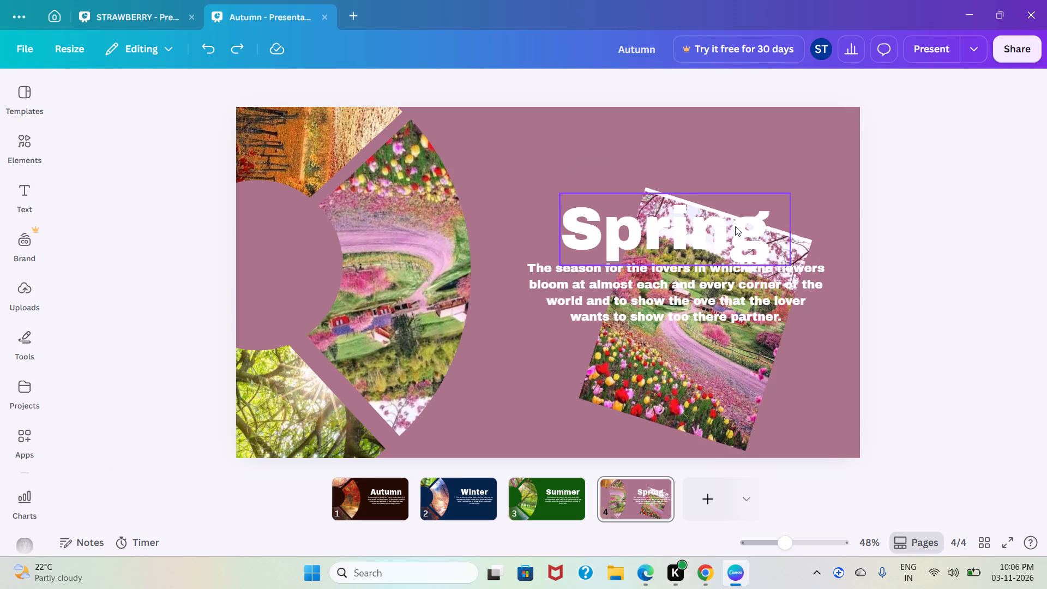
Fill the Spring segment of the picture circle with the garden picture, its white top edge cropped and rotated to about -150°.
left_click(695, 368)
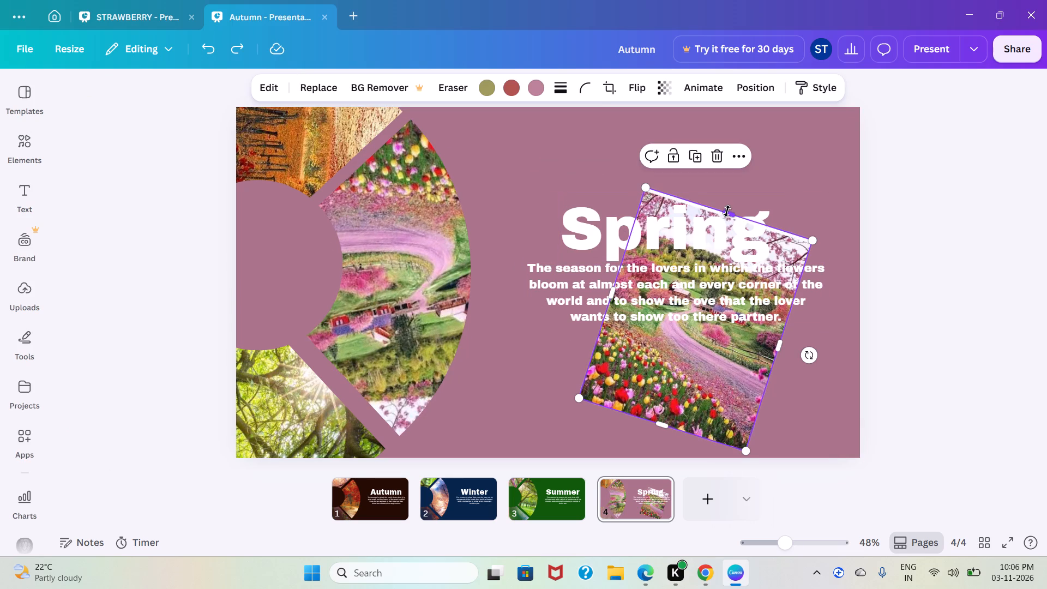
left_click_drag(727, 211, 725, 216)
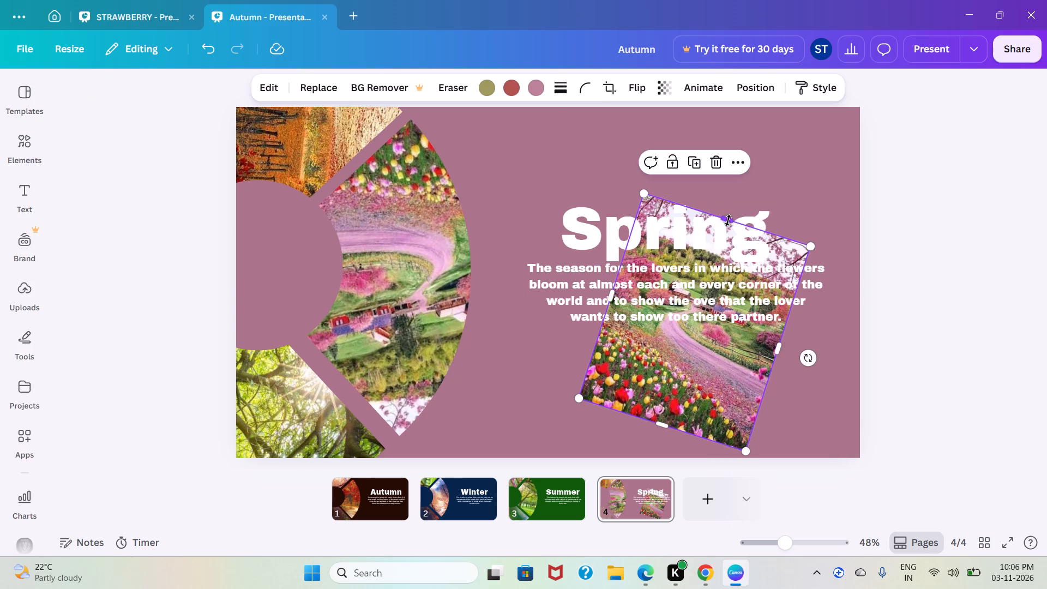
left_click_drag(808, 357, 610, 211)
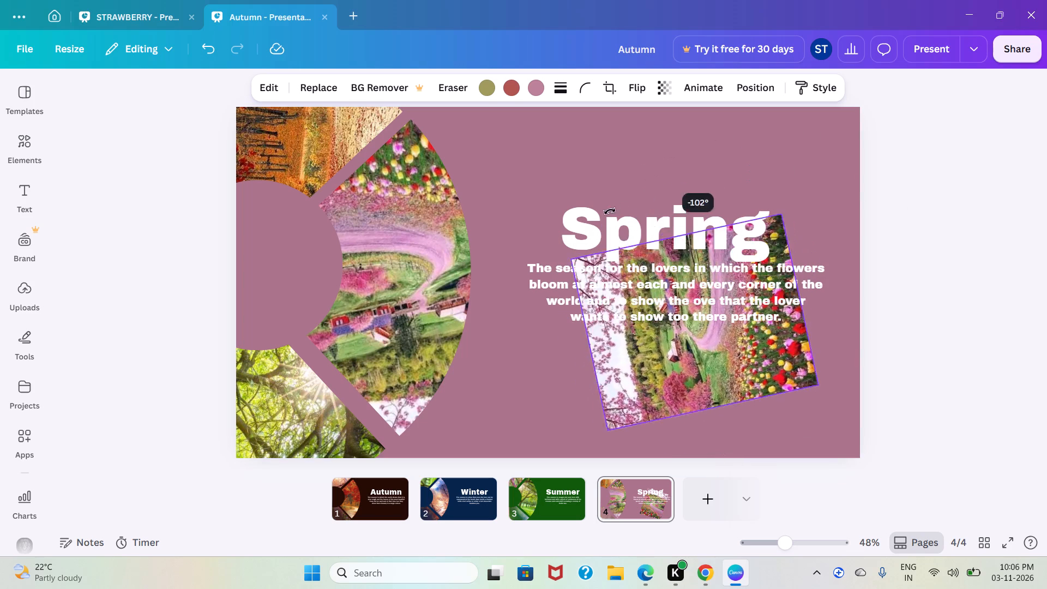
left_click_drag(610, 211, 590, 259)
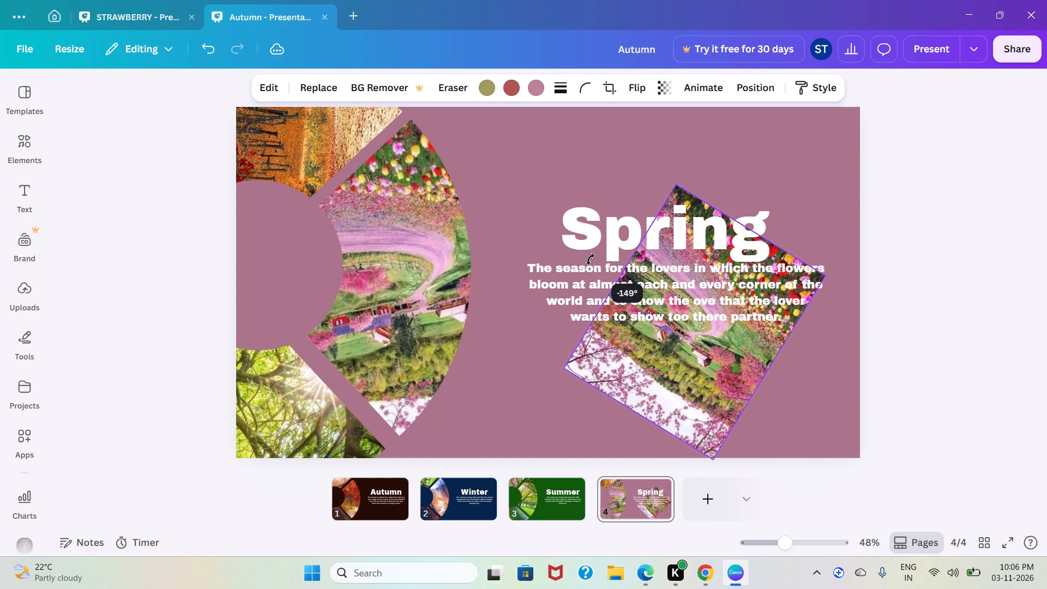
left_click_drag(590, 259, 592, 265)
left_click_drag(673, 408, 378, 333)
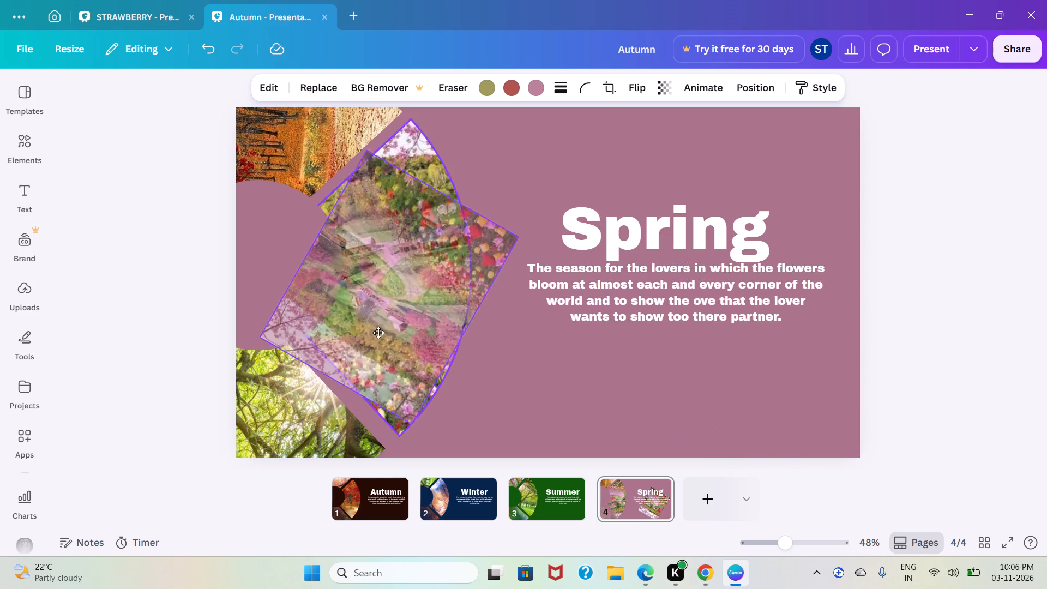
left_click_drag(378, 333, 389, 343)
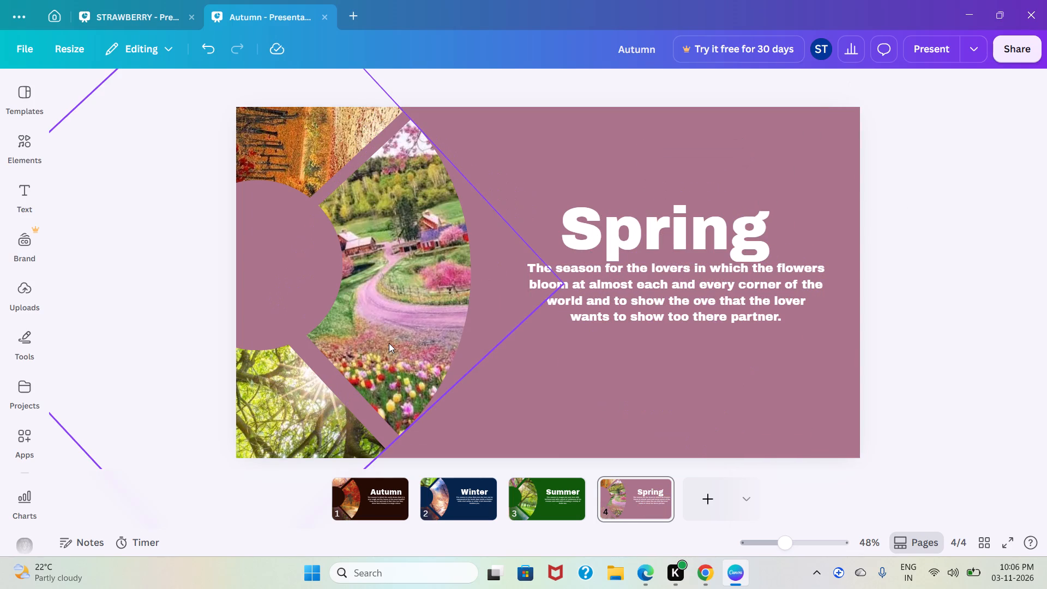
Copy the sunlit snowy forest picture from the Winter season image results in Chrome and paste it onto the Winter page in Canva.
left_click(546, 494)
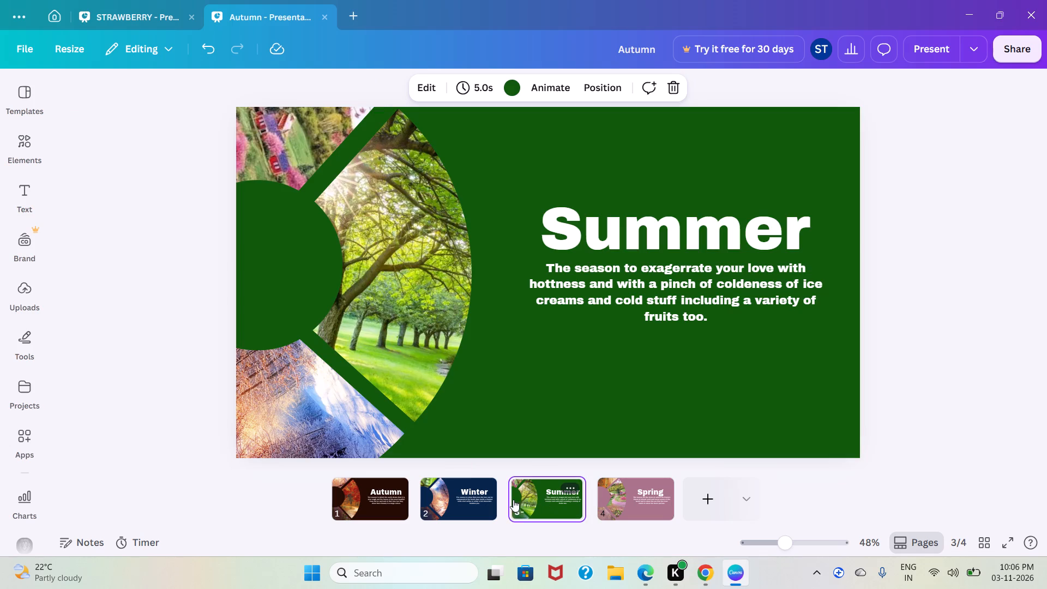
left_click(460, 501)
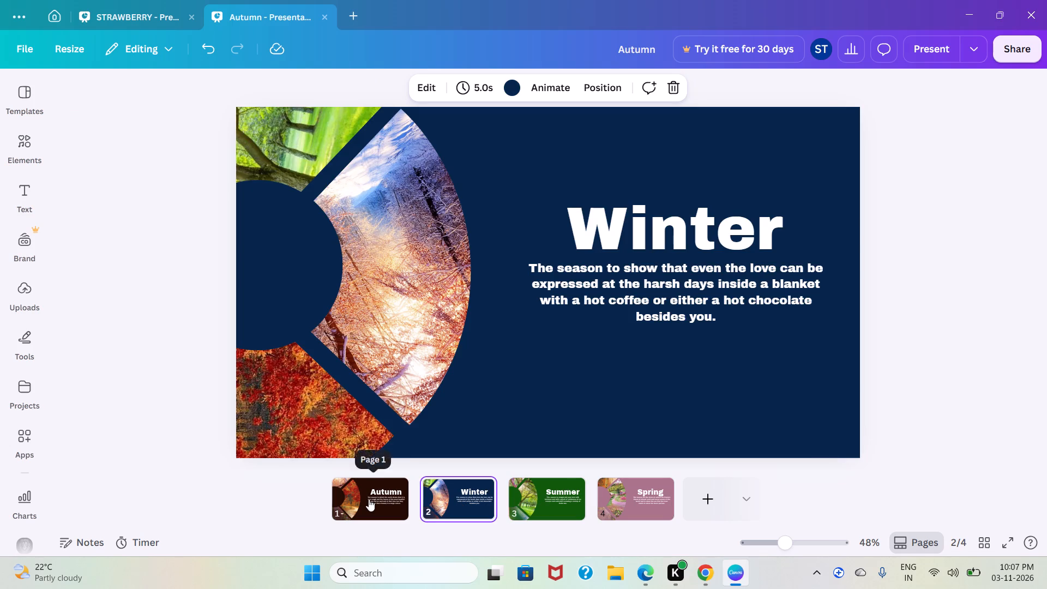
left_click(369, 499)
left_click(455, 498)
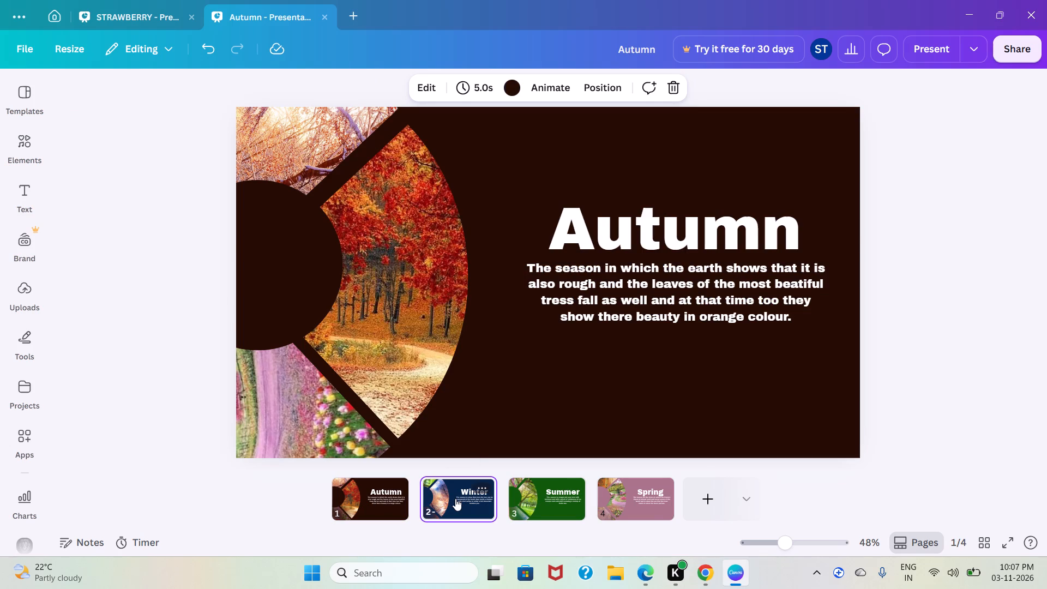
left_click(701, 574)
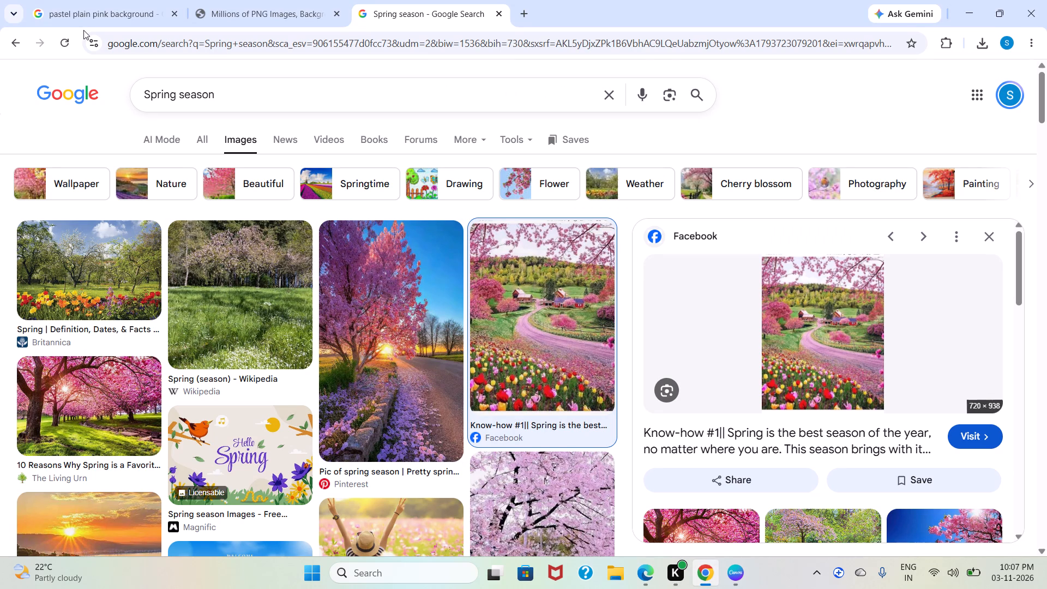
left_click(7, 43)
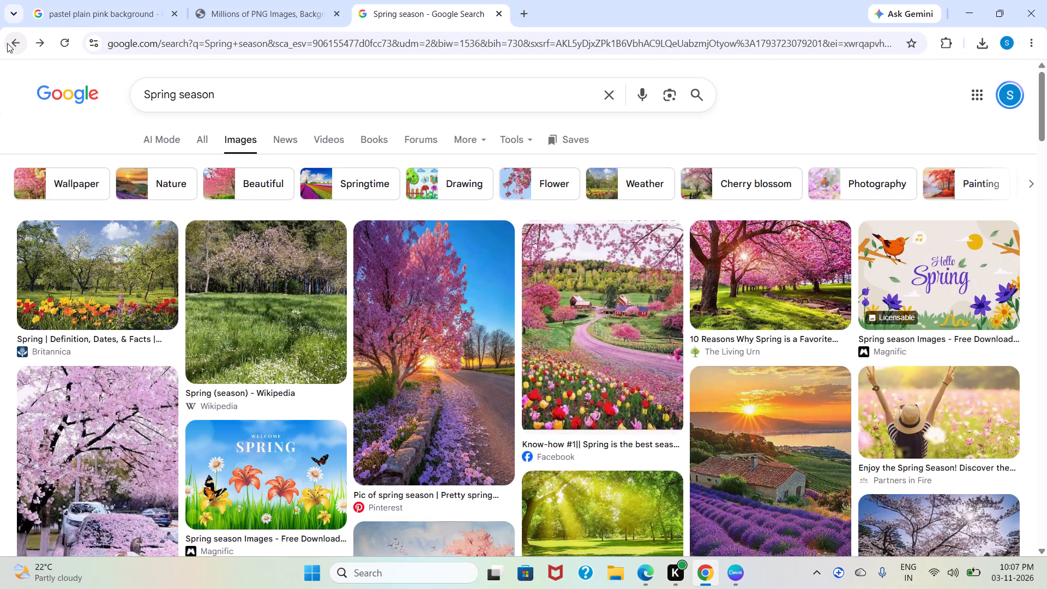
left_click(7, 43)
left_click(7, 43)
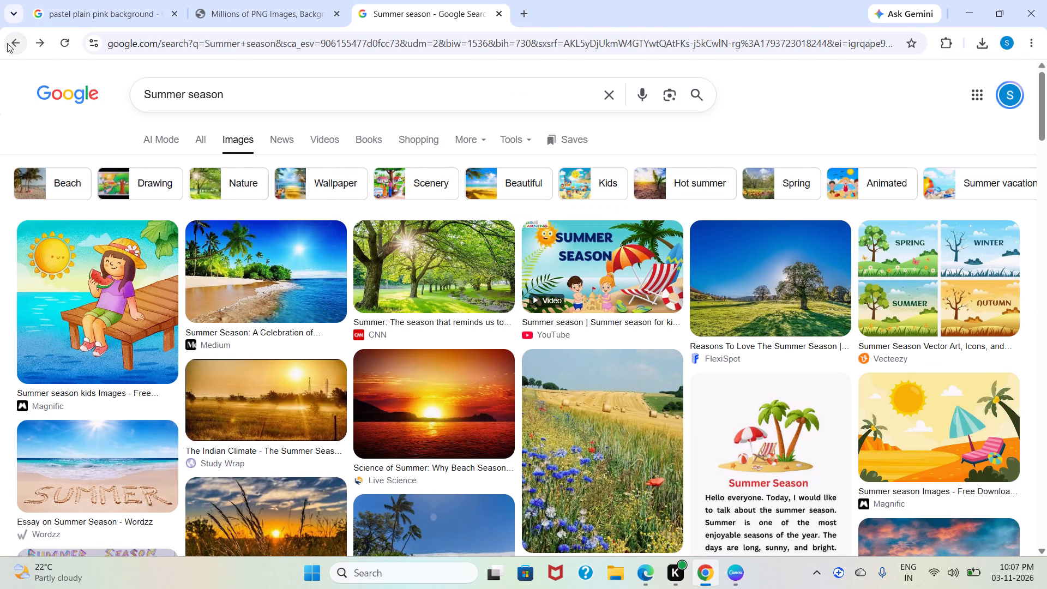
left_click(14, 44)
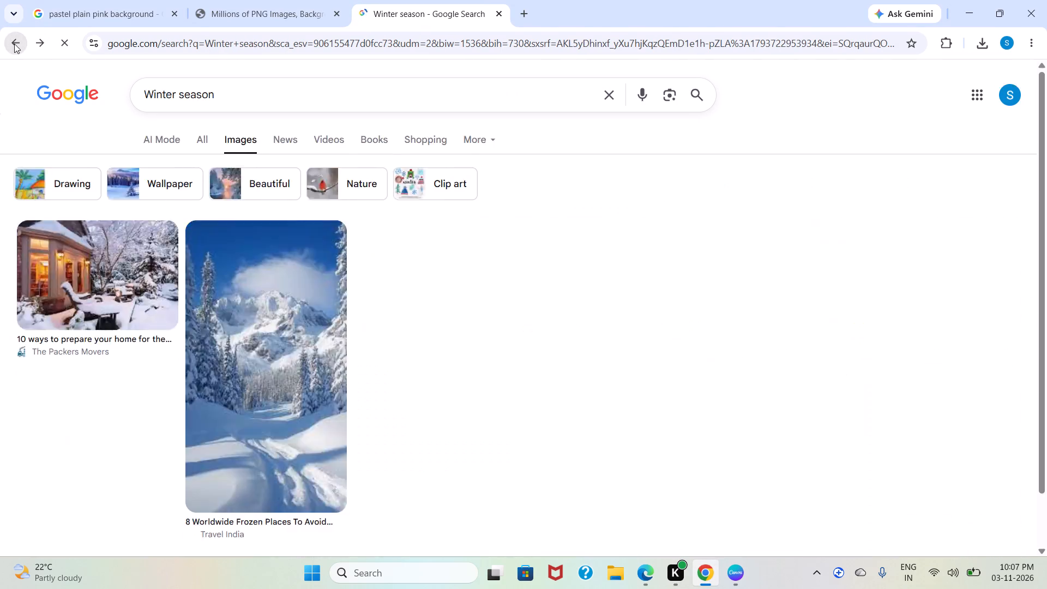
scroll(600, 219, "up", 5)
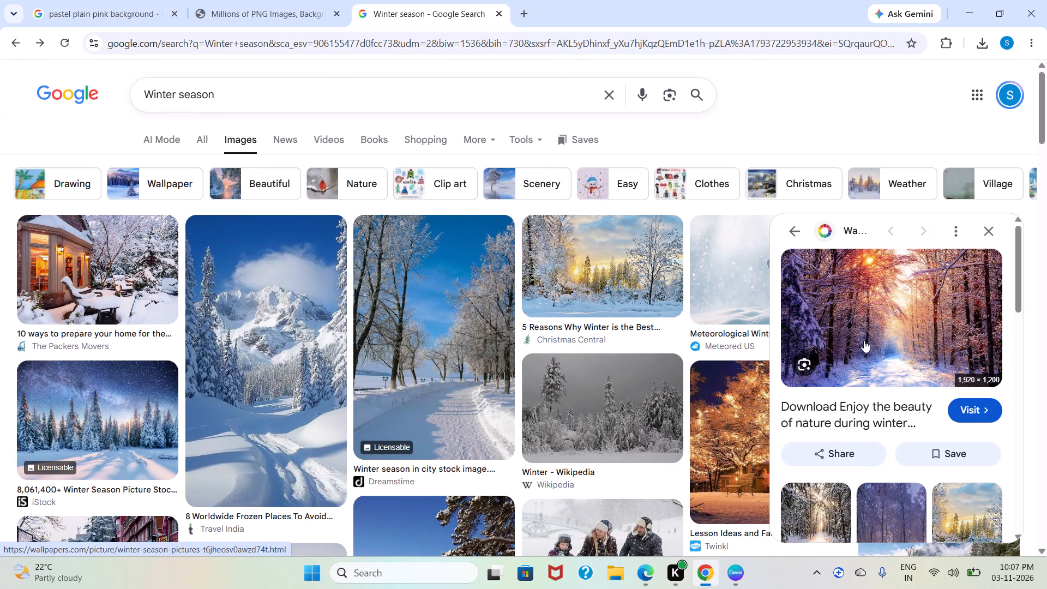
right_click(864, 340)
left_click(923, 249)
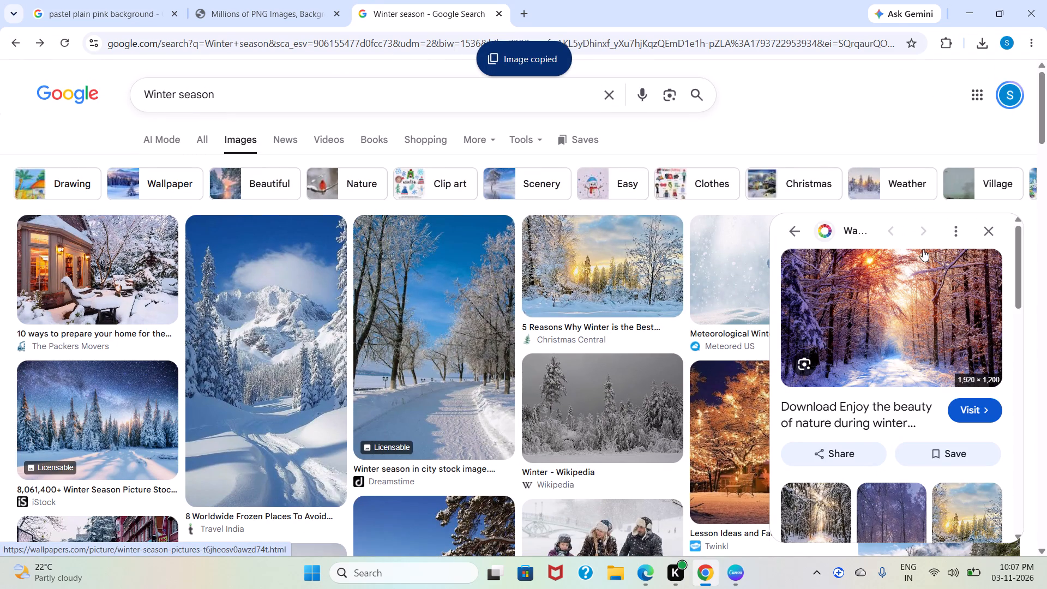
left_click(726, 577)
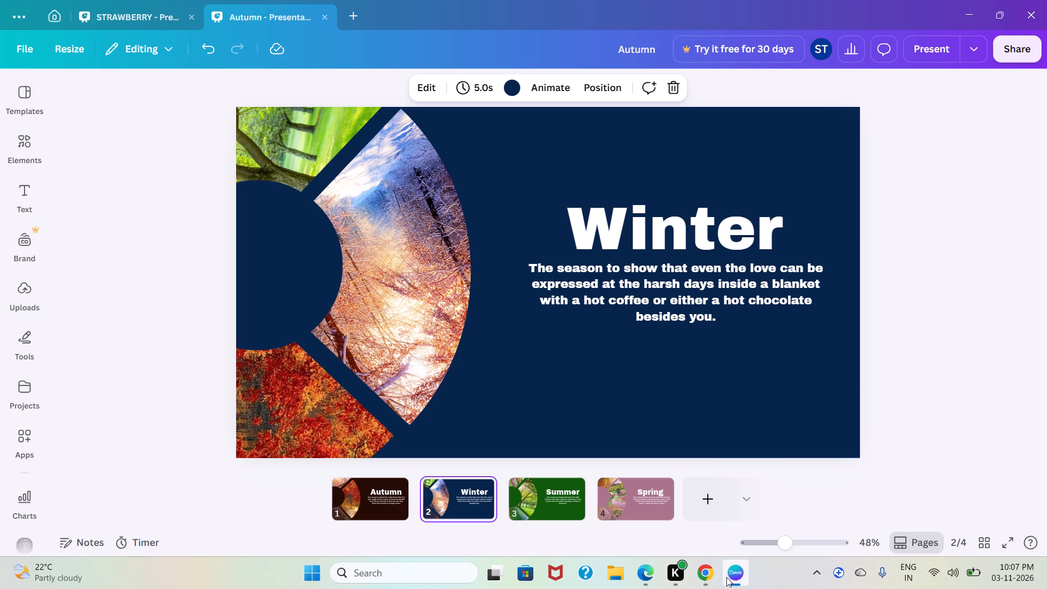
left_click(631, 385)
key("ctrl+v")
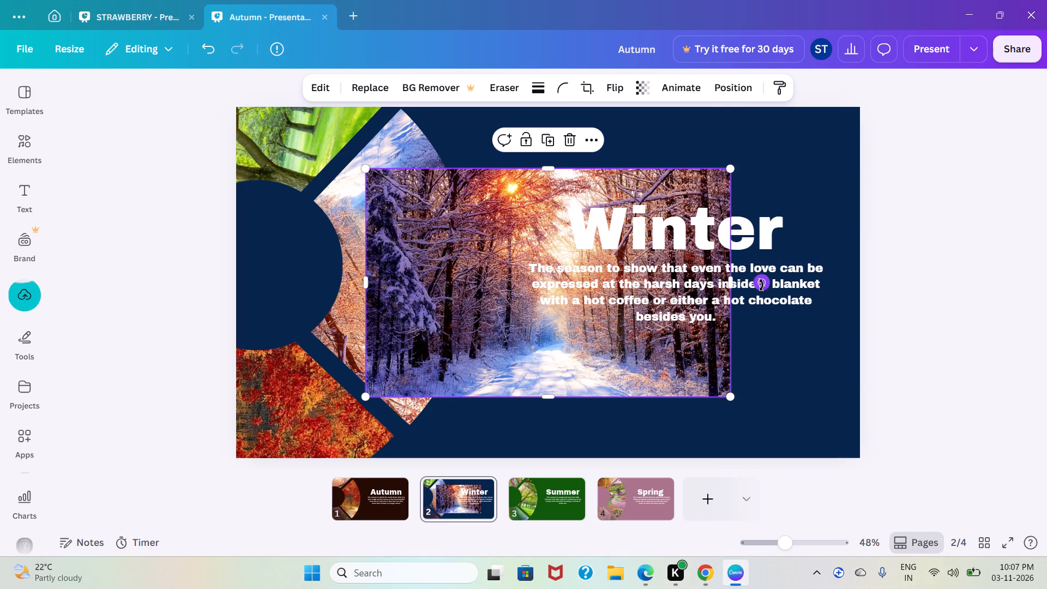
Rotate the pasted snowy forest picture almost upside down, slanting it across the Winter page.
left_click_drag(761, 285, 339, 273)
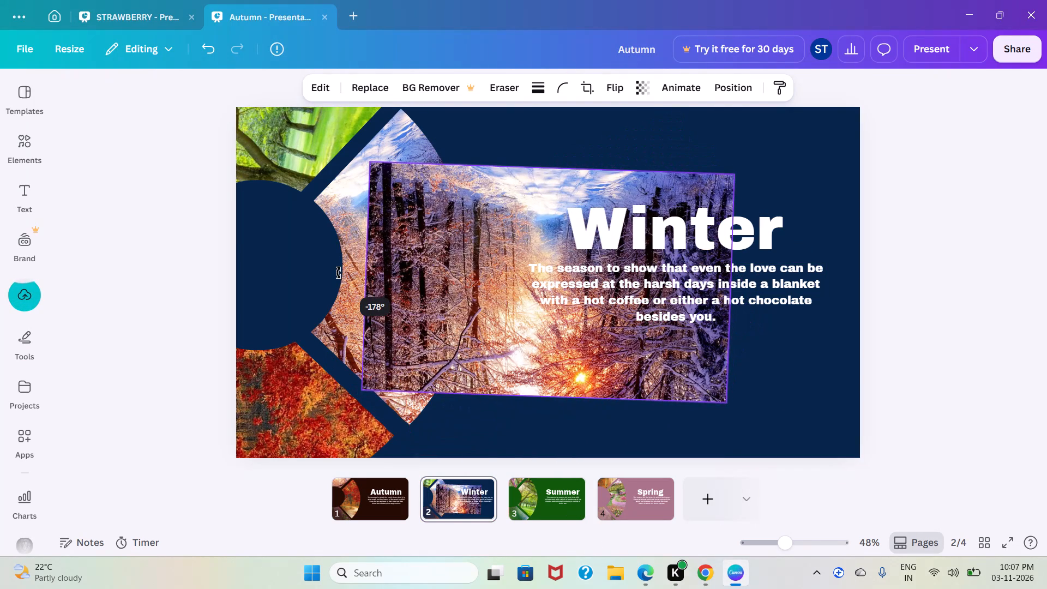
left_click_drag(339, 273, 364, 347)
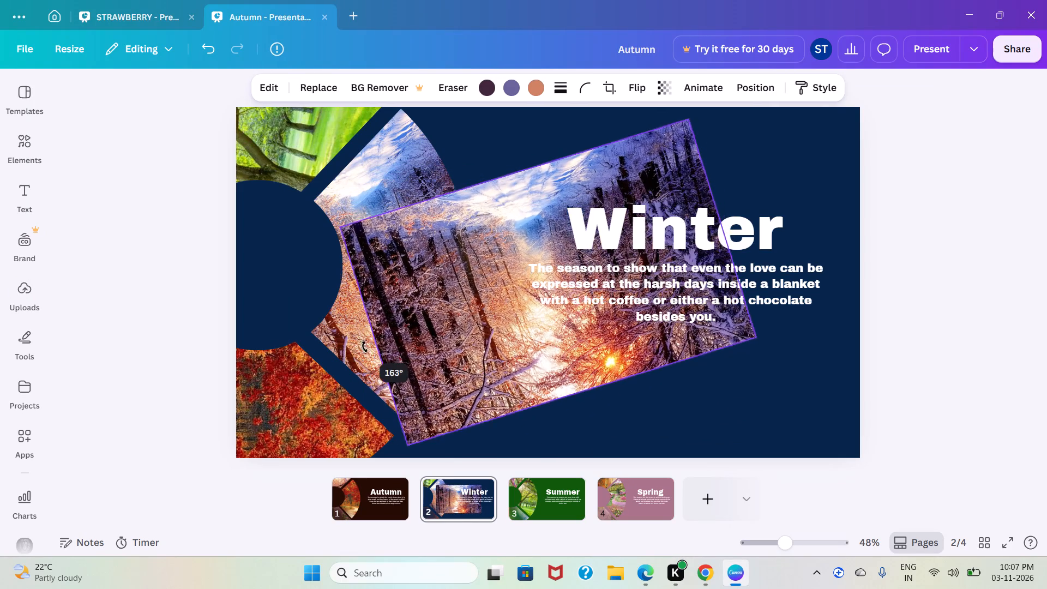
left_click_drag(364, 347, 378, 369)
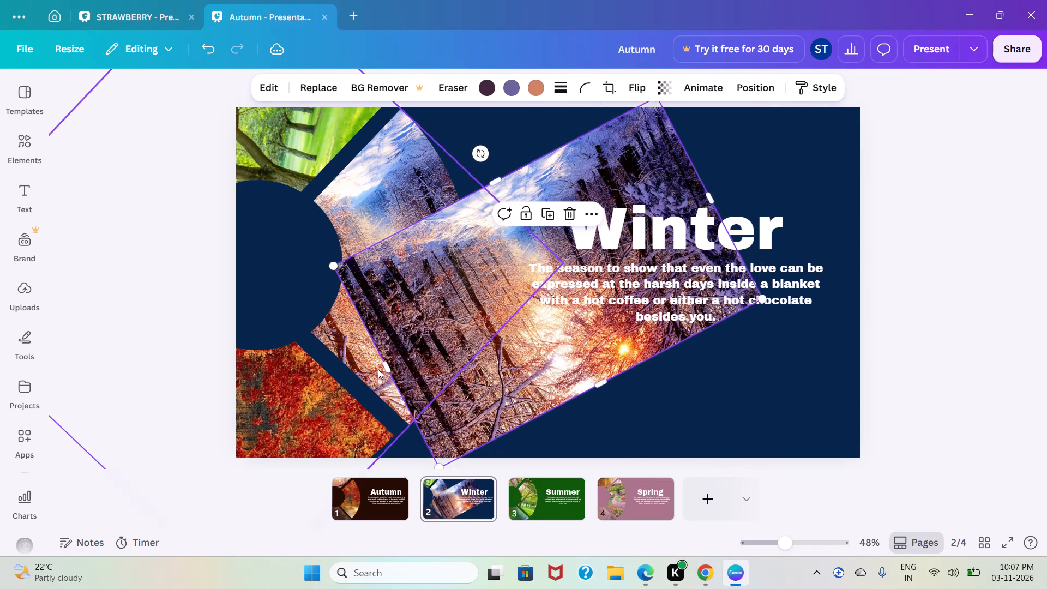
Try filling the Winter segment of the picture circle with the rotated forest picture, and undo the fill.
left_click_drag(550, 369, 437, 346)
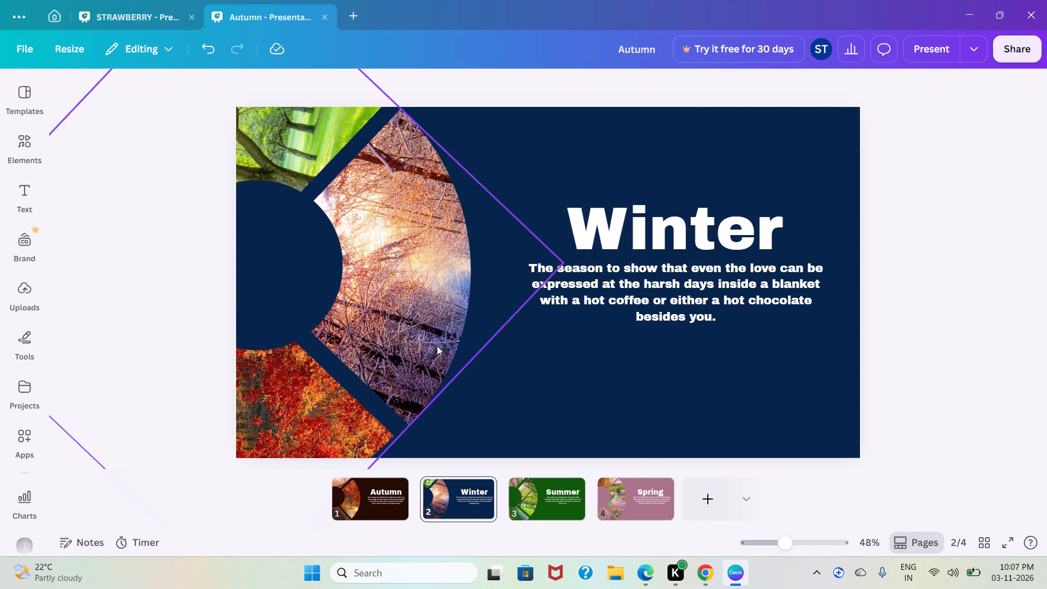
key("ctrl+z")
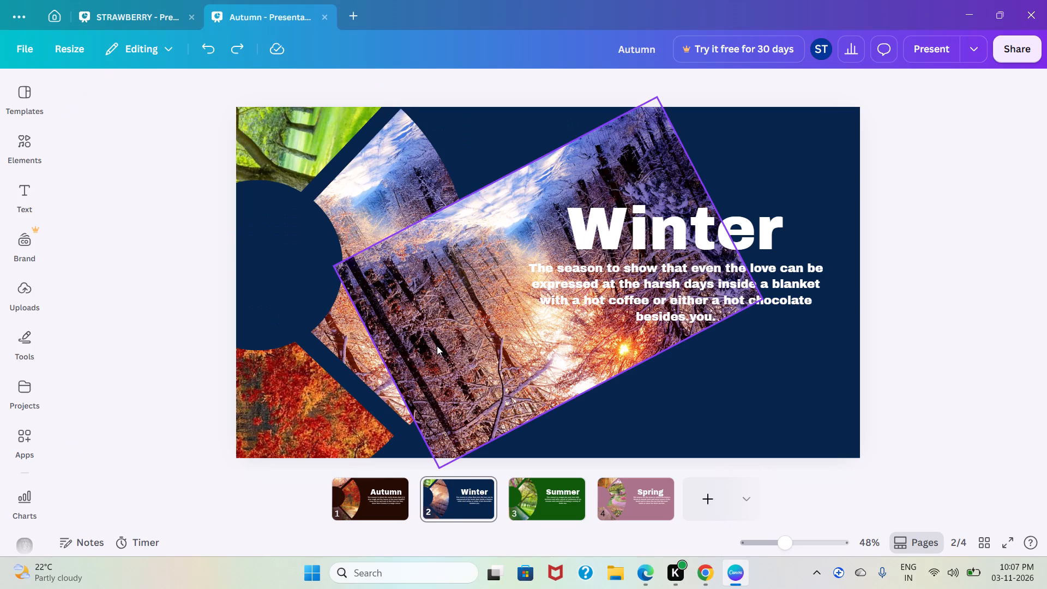
Shrink the rotated forest picture to about 780 × 488 and fill the Winter segment of the picture circle with it.
left_click(367, 305)
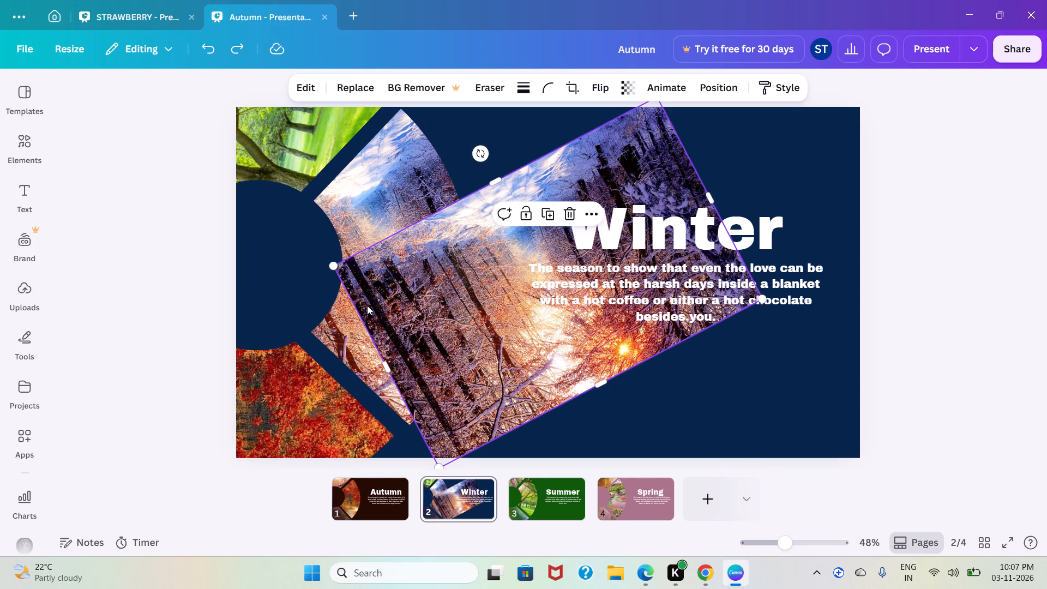
left_click_drag(332, 268, 482, 277)
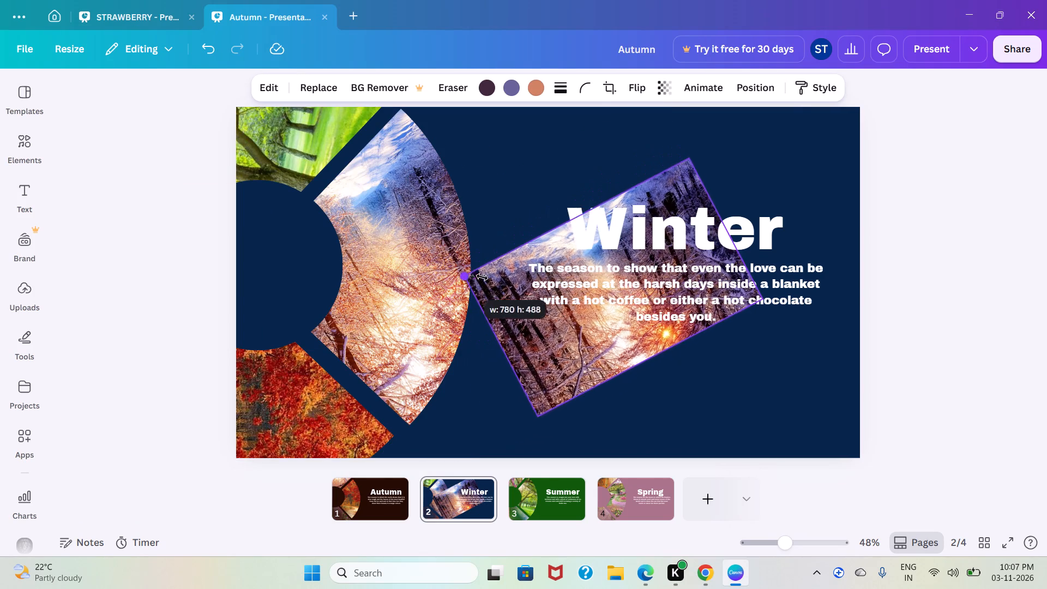
left_click_drag(482, 277, 486, 277)
left_click_drag(601, 334, 422, 305)
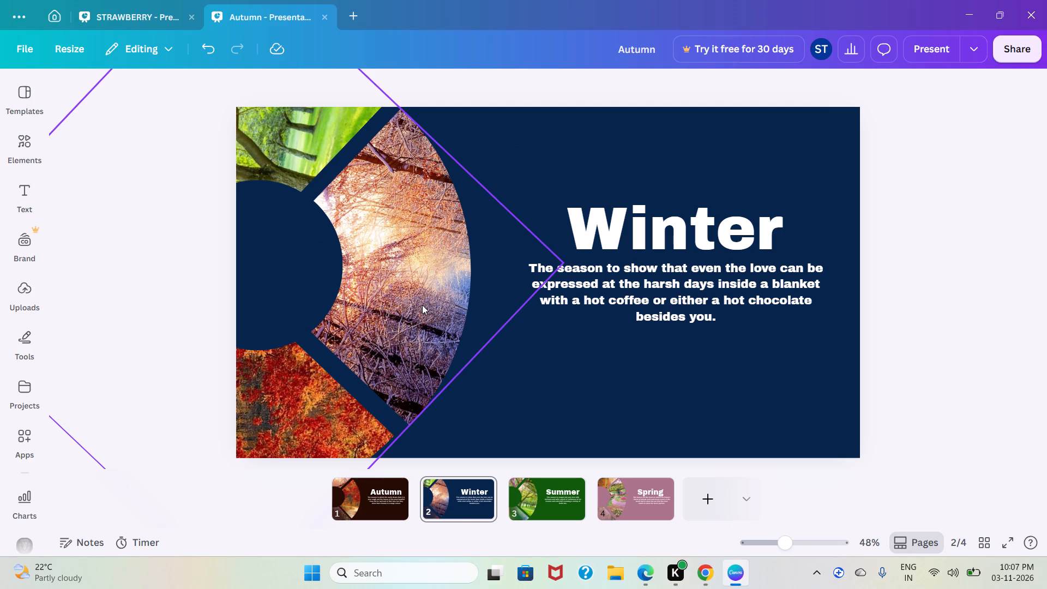
Undo the Winter segment's fill and refill it with the rotated forest picture shrunk to about 481 × 300.
key("ctrl+z")
left_click(555, 332)
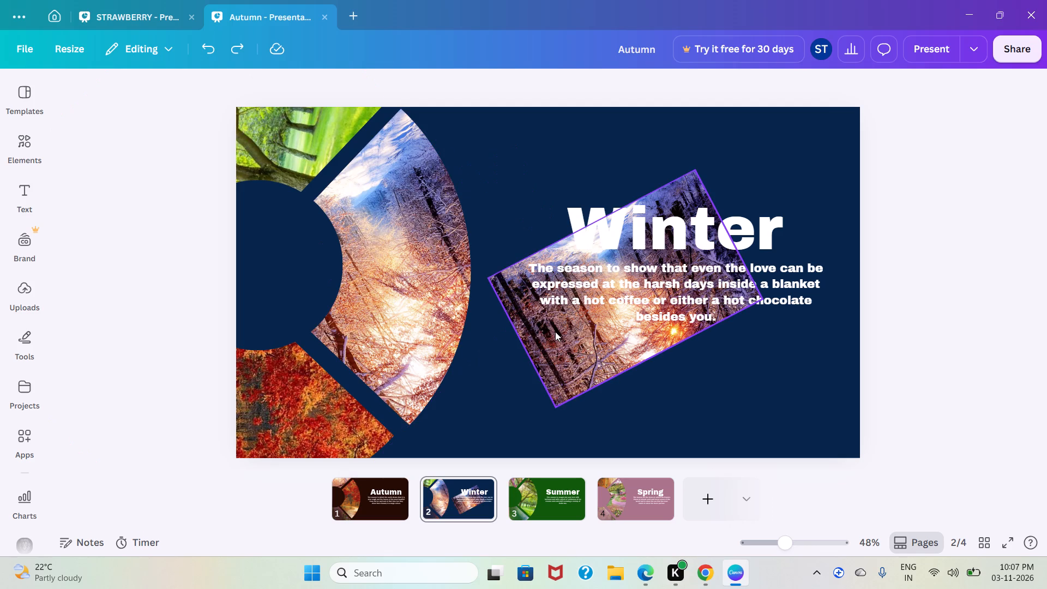
left_click_drag(484, 277, 580, 285)
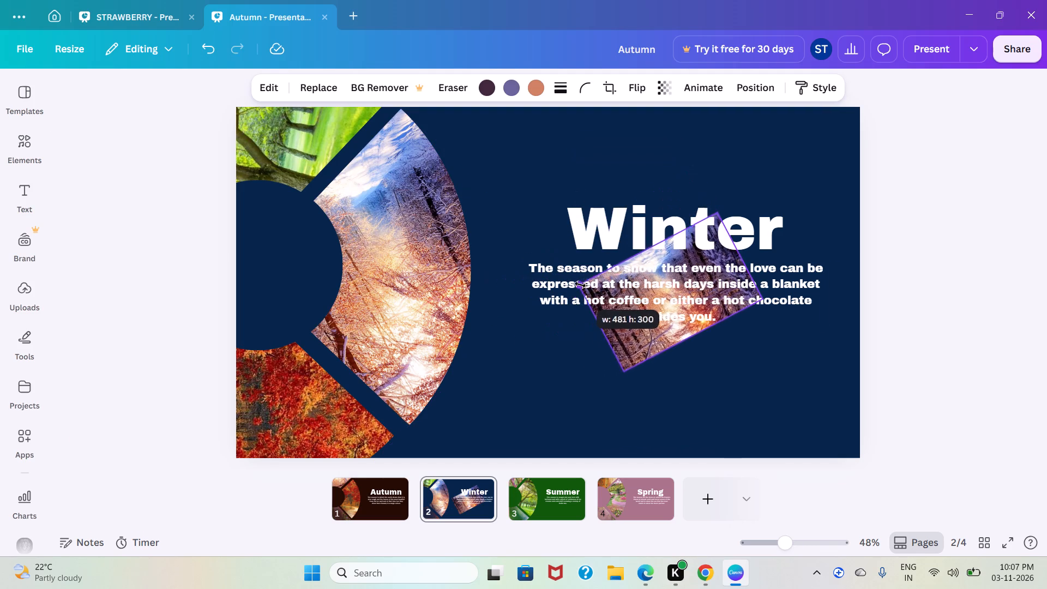
left_click_drag(580, 285, 576, 285)
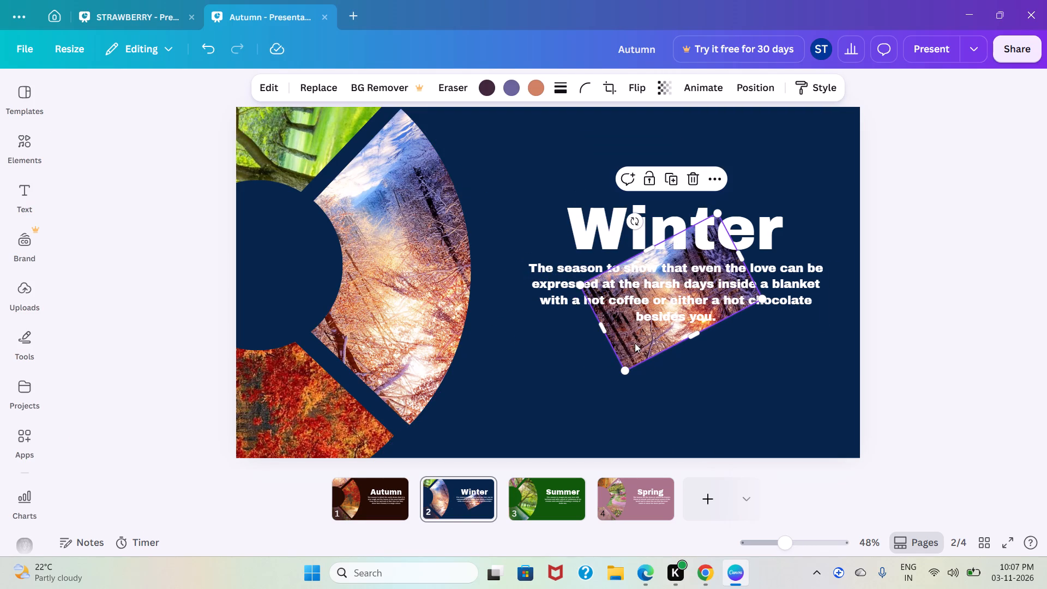
left_click_drag(635, 343, 421, 304)
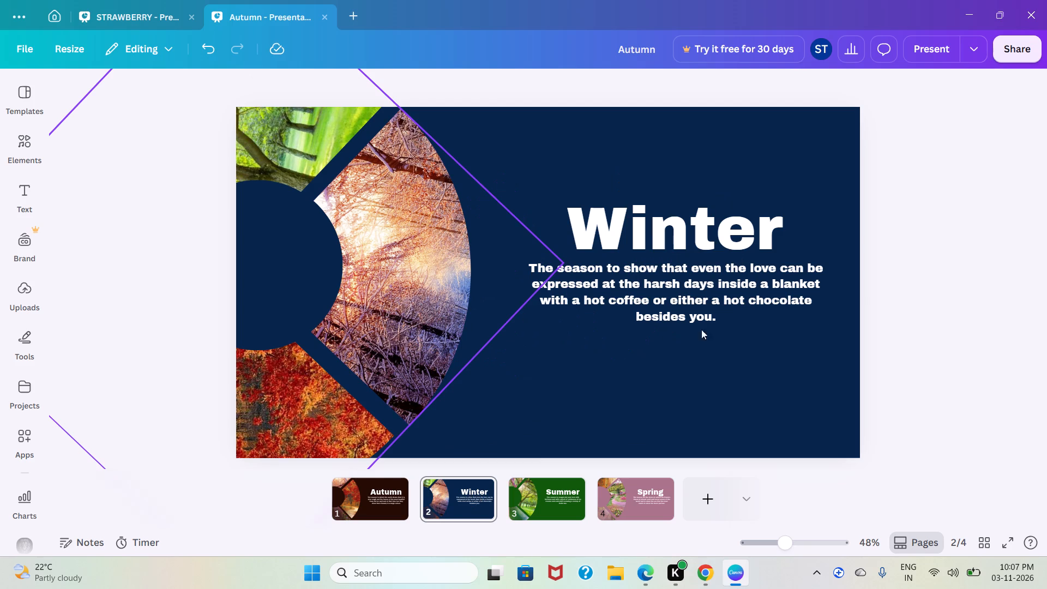
Add a Match & Move transition between the Autumn and Winter pages with a duration of 0.7 seconds.
left_click(412, 508)
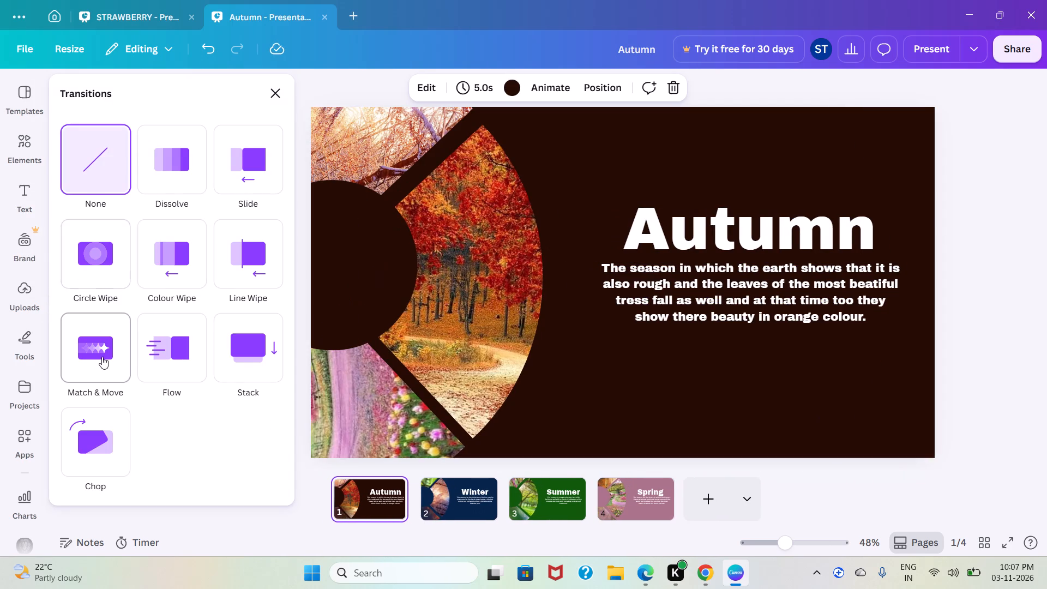
left_click(102, 357)
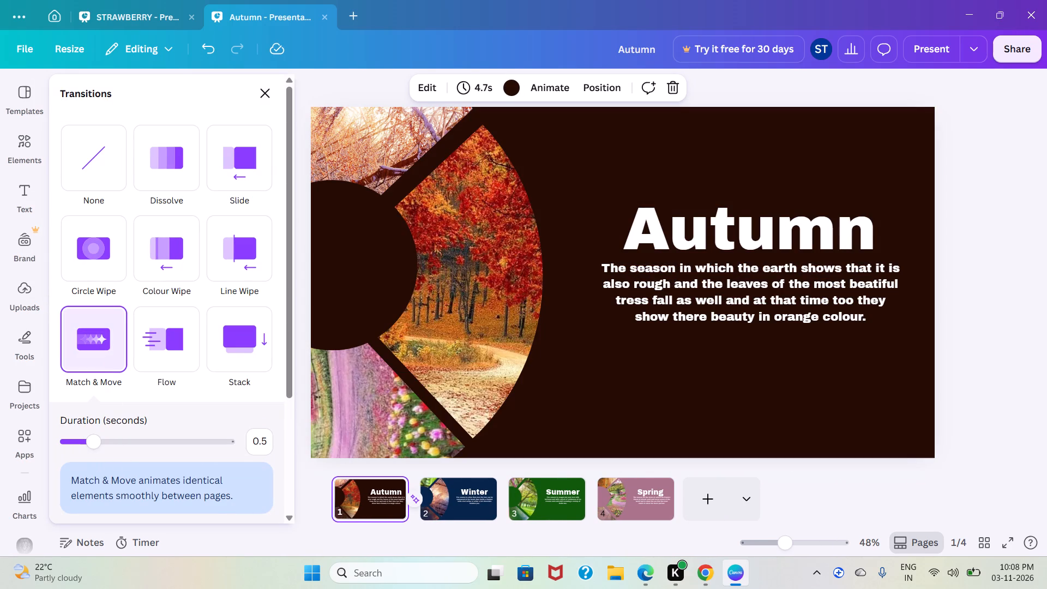
left_click_drag(94, 443, 109, 446)
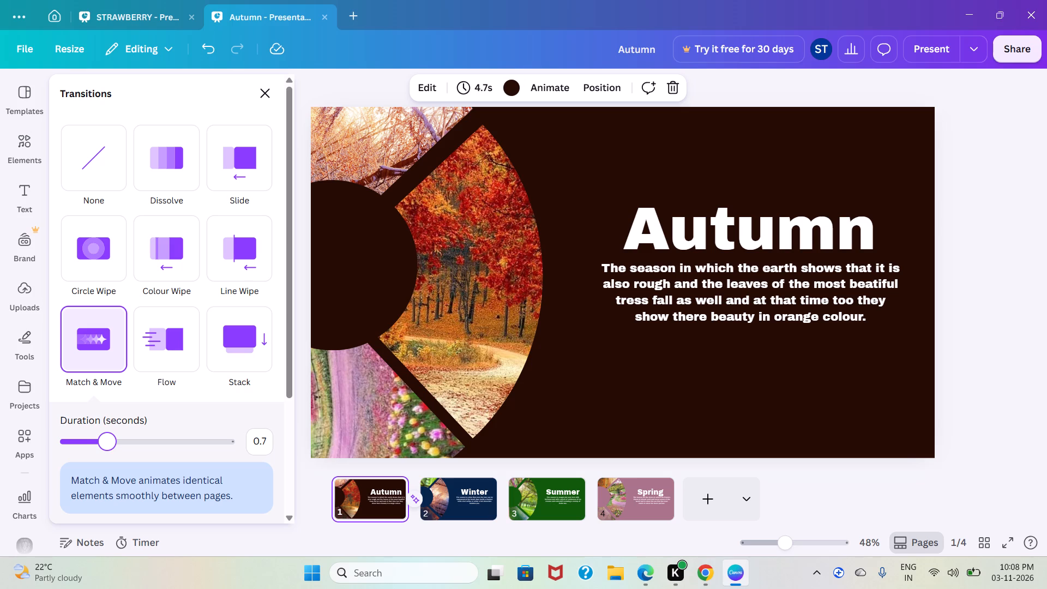
left_click_drag(109, 446, 110, 446)
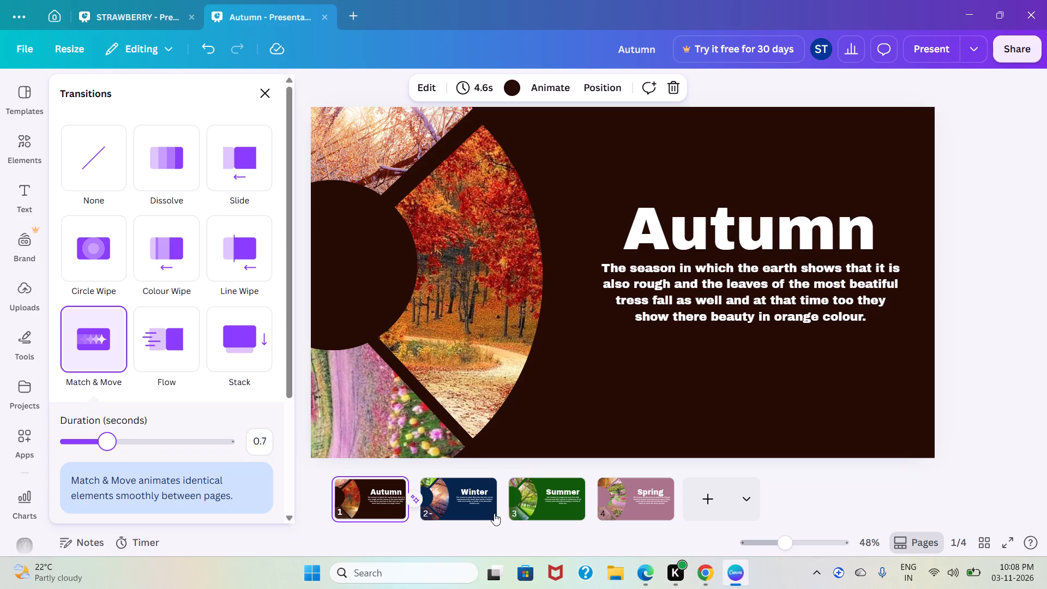
Add a Match & Move transition between the Winter and Summer pages with a duration of 0.7 seconds.
left_click(501, 512)
left_click(501, 512)
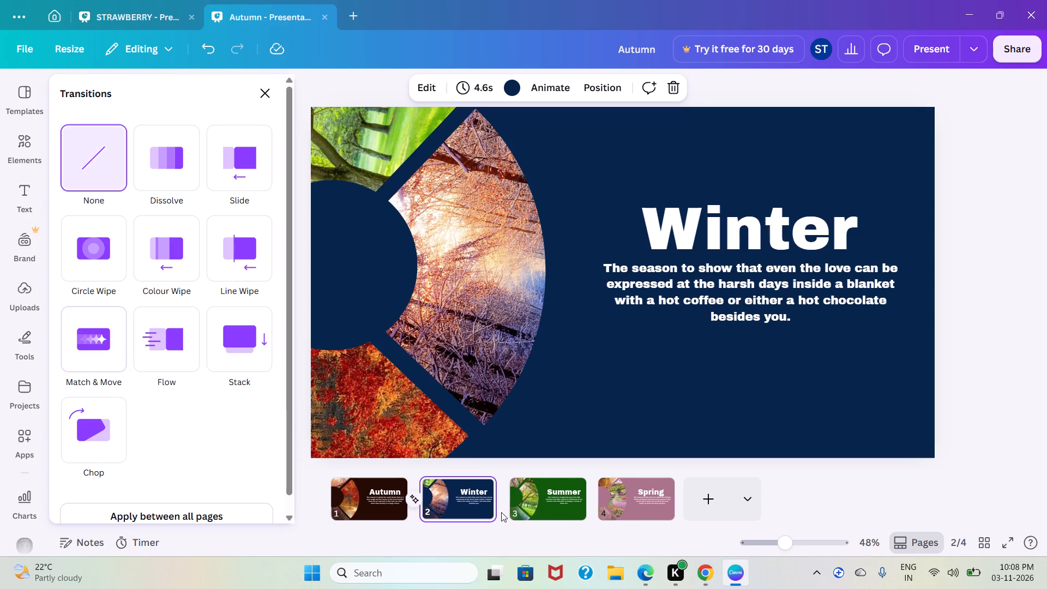
left_click(105, 346)
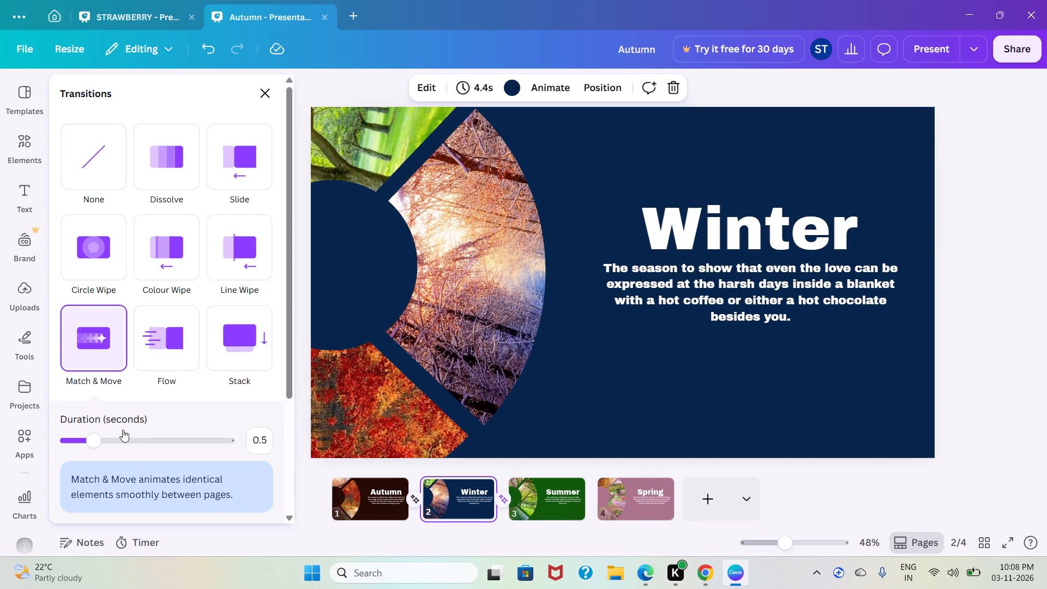
left_click_drag(95, 444, 109, 447)
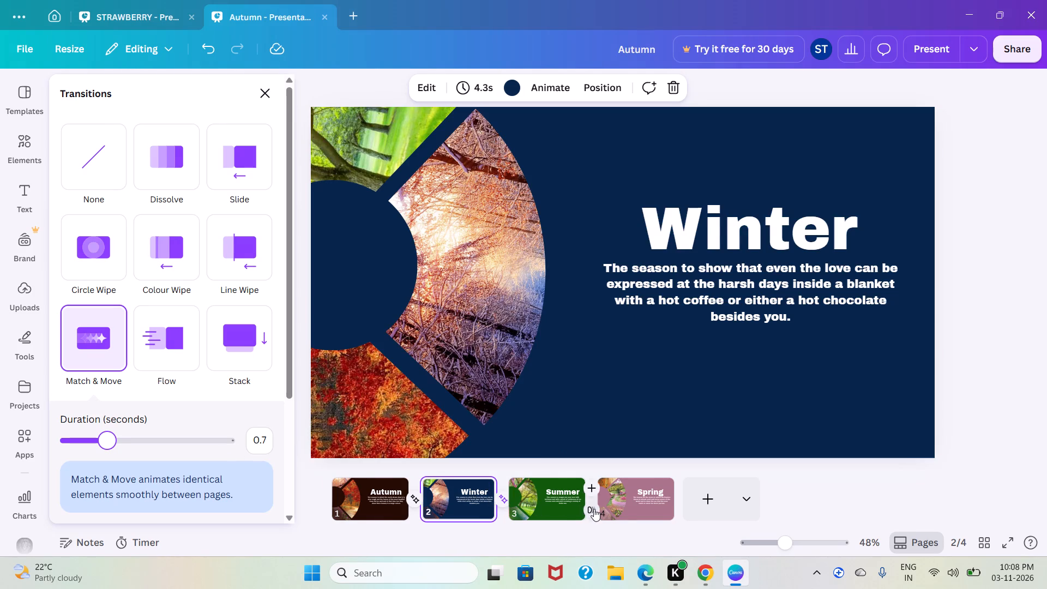
Add a Match & Move transition between the Summer and Spring pages with a duration of 0.7 seconds.
left_click(594, 509)
left_click(93, 333)
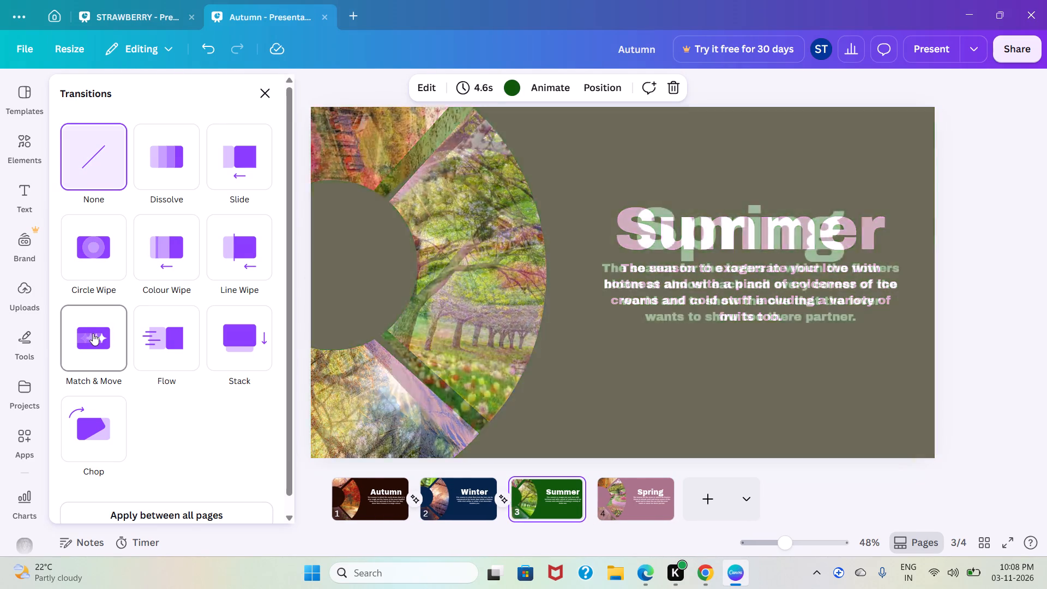
left_click_drag(92, 437, 117, 442)
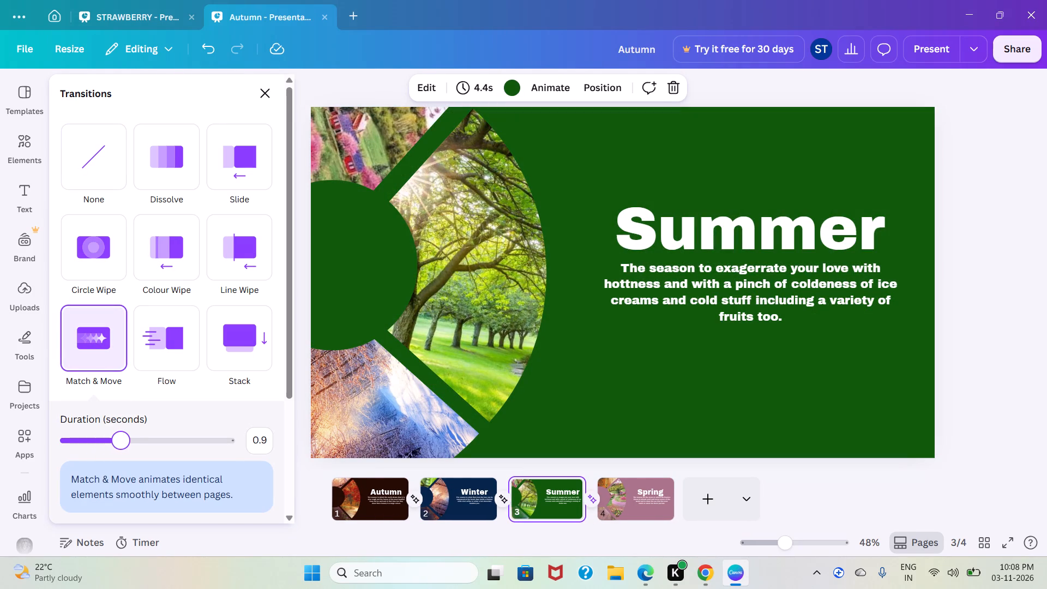
left_click_drag(117, 442, 108, 444)
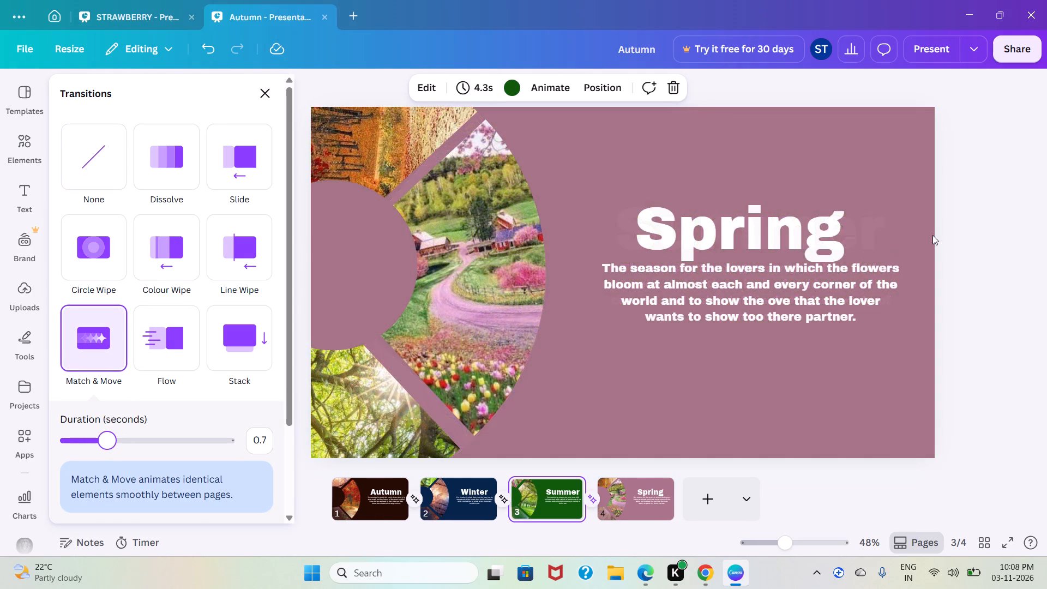
left_click(946, 230)
Present the slides full screen from Autumn through Spring to check the page transitions, and exit the presentation.
left_click(394, 494)
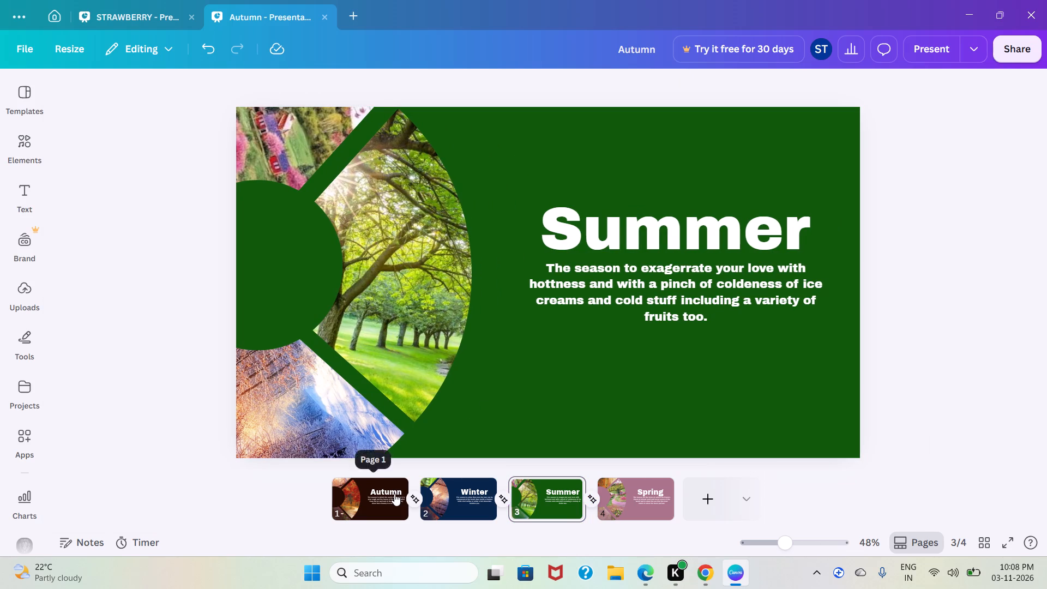
left_click(935, 49)
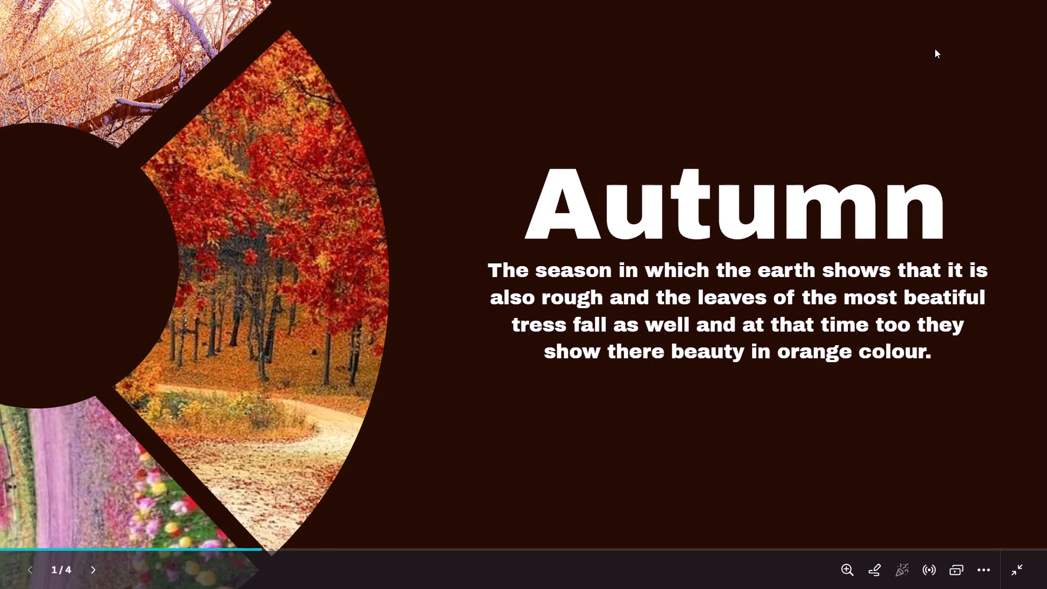
key("Right")
key("Right")
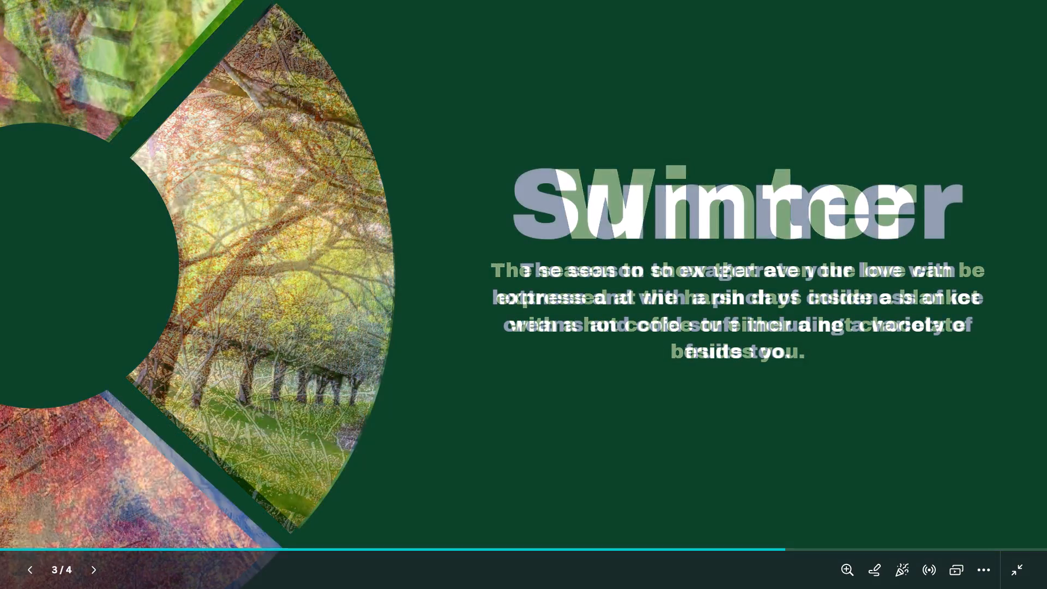
key("Right")
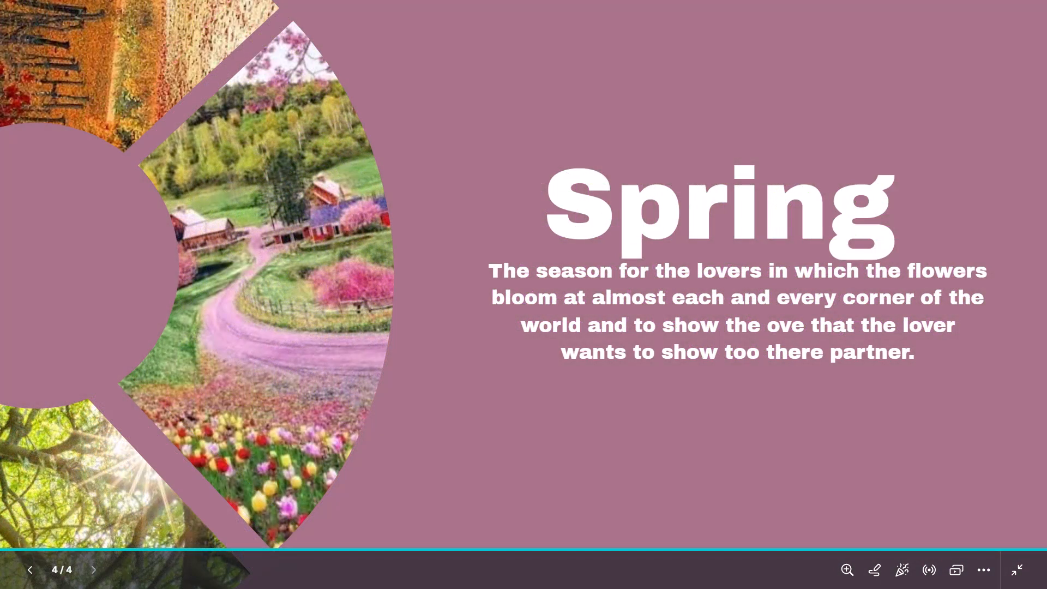
key("Escape")
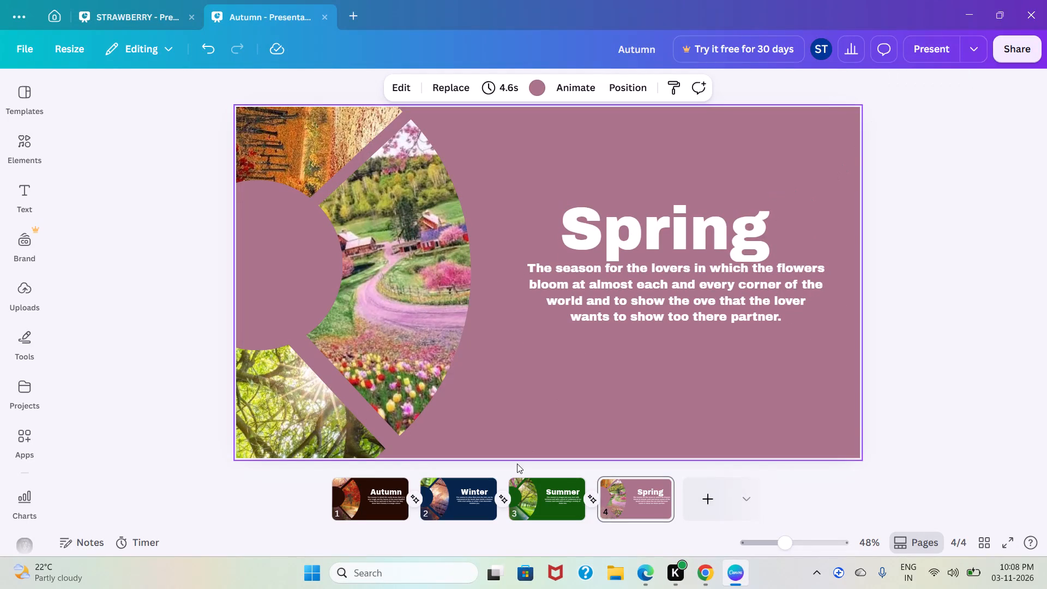
Rotate the Winter page's grouped picture circle to 45°, so that its Autumn segment faces the text.
left_click(344, 517)
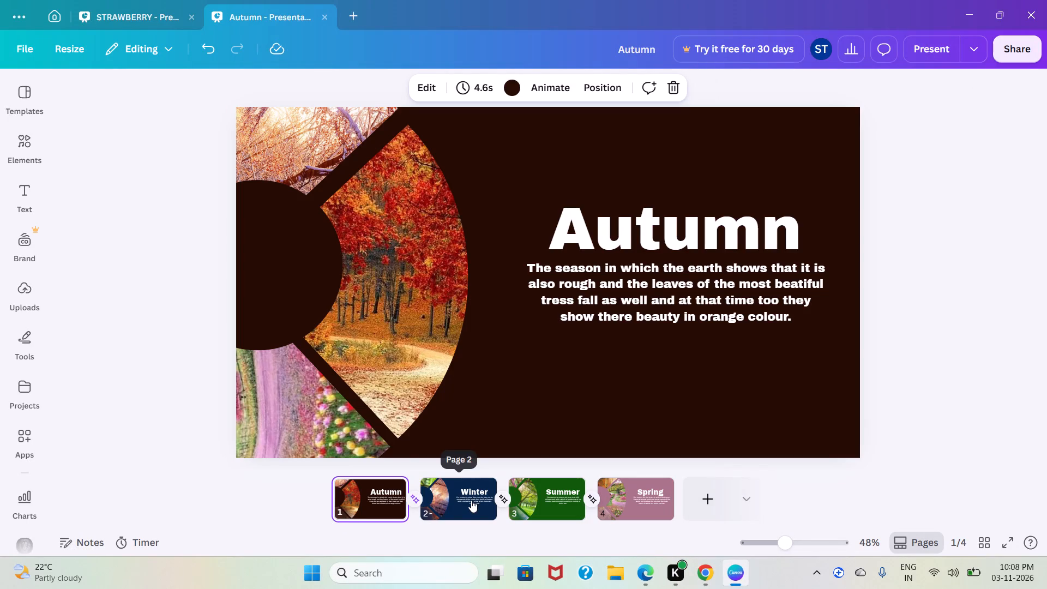
left_click(471, 500)
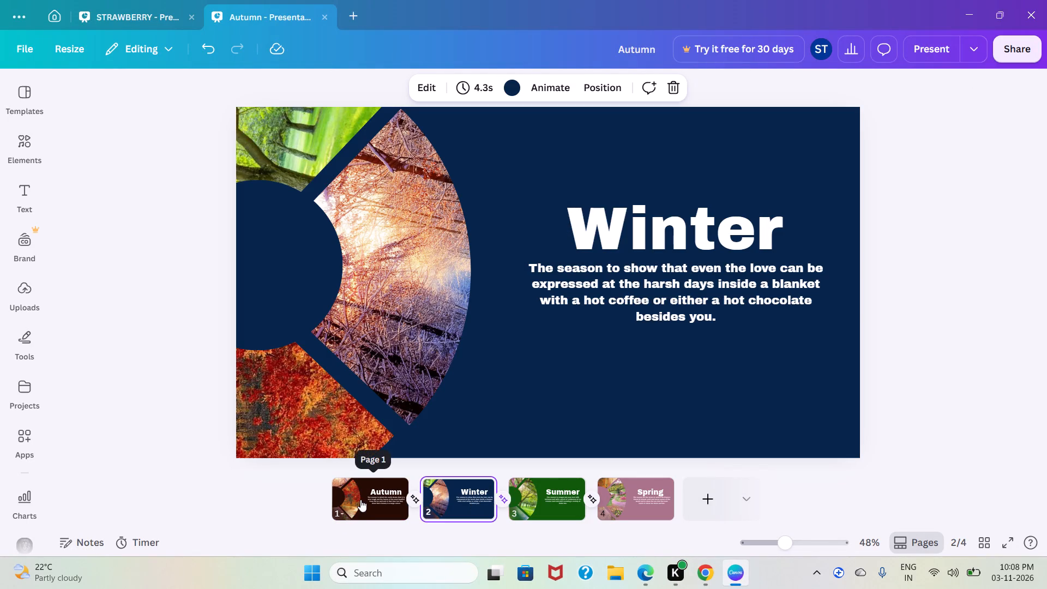
left_click(360, 500)
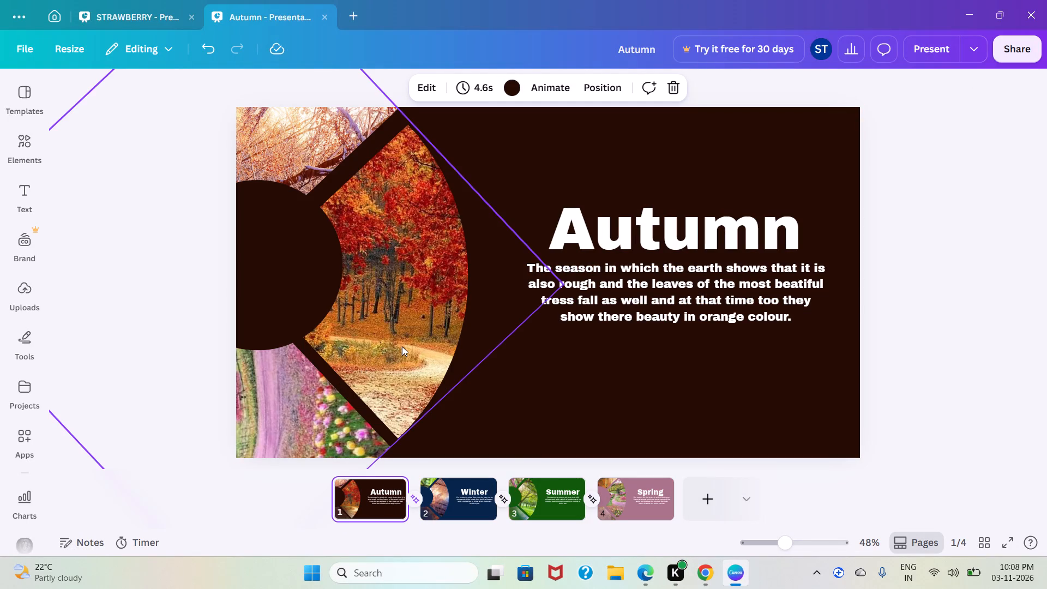
key("ctrl+minus")
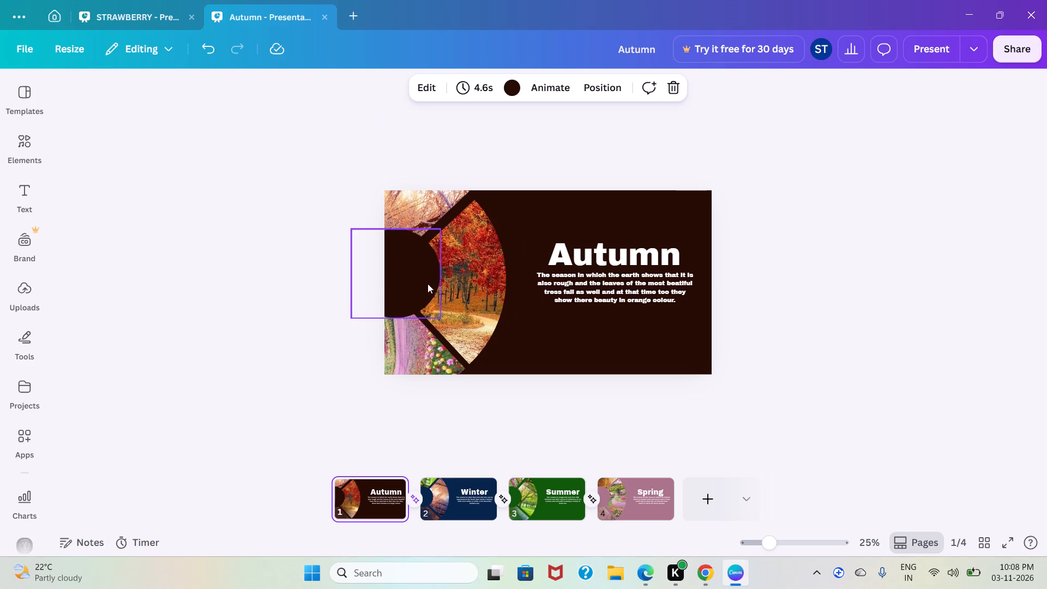
left_click(447, 281)
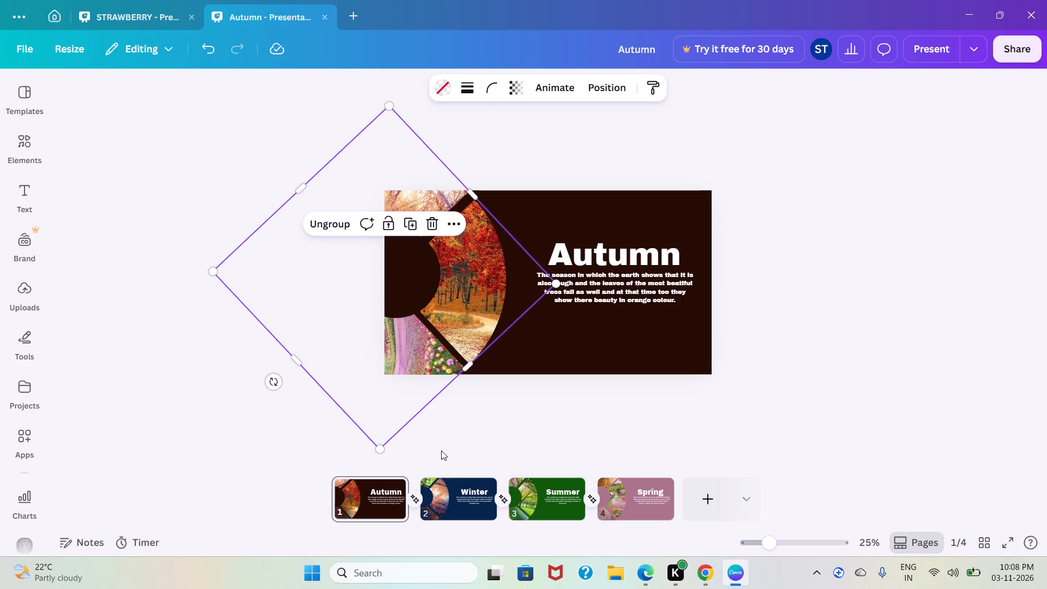
left_click(446, 476)
left_click(447, 488)
left_click(454, 284)
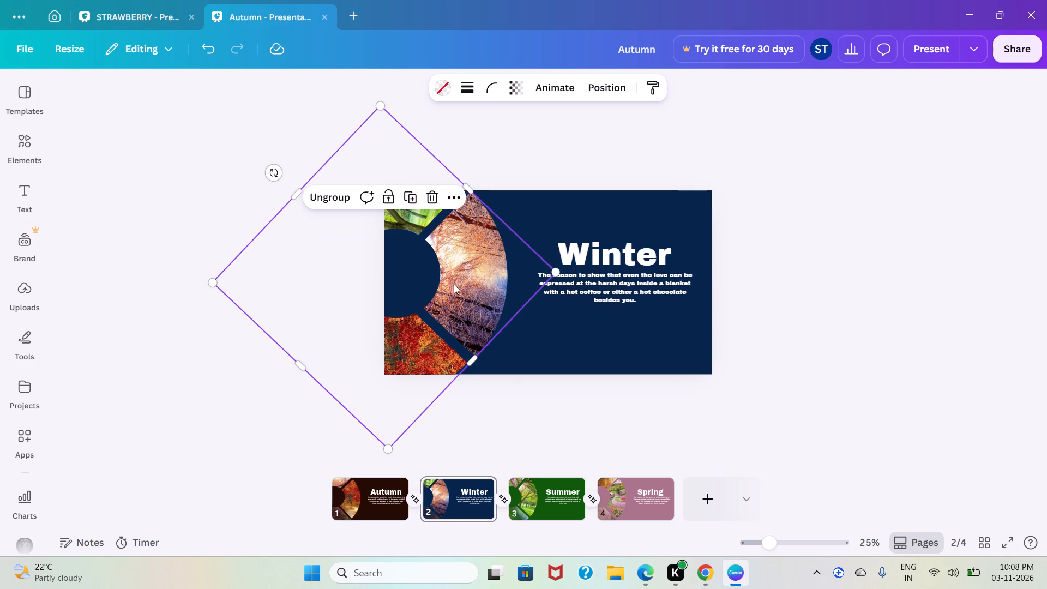
left_click_drag(276, 178, 302, 310)
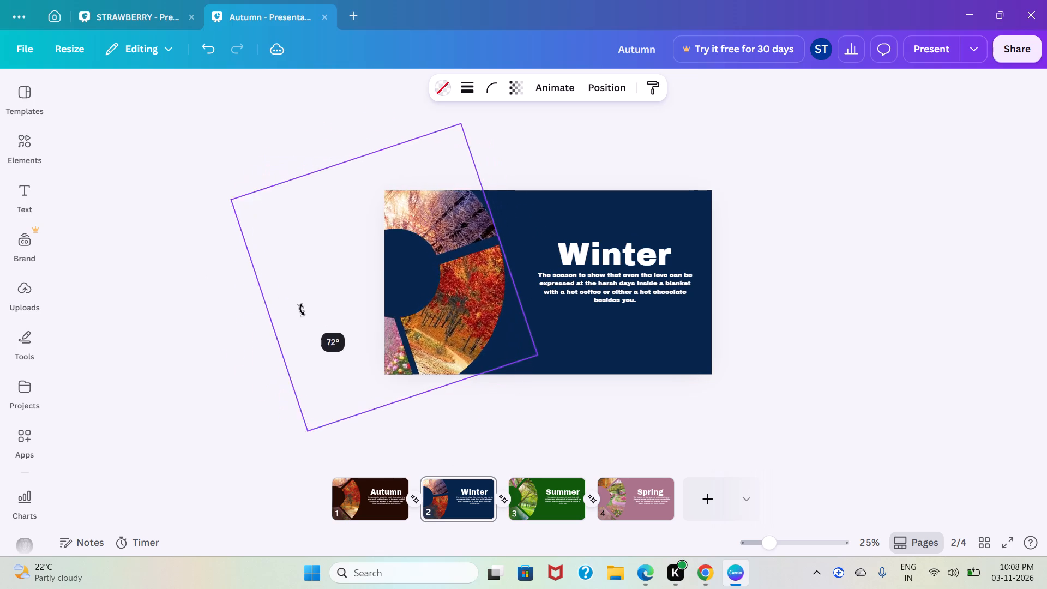
left_click_drag(302, 310, 336, 331)
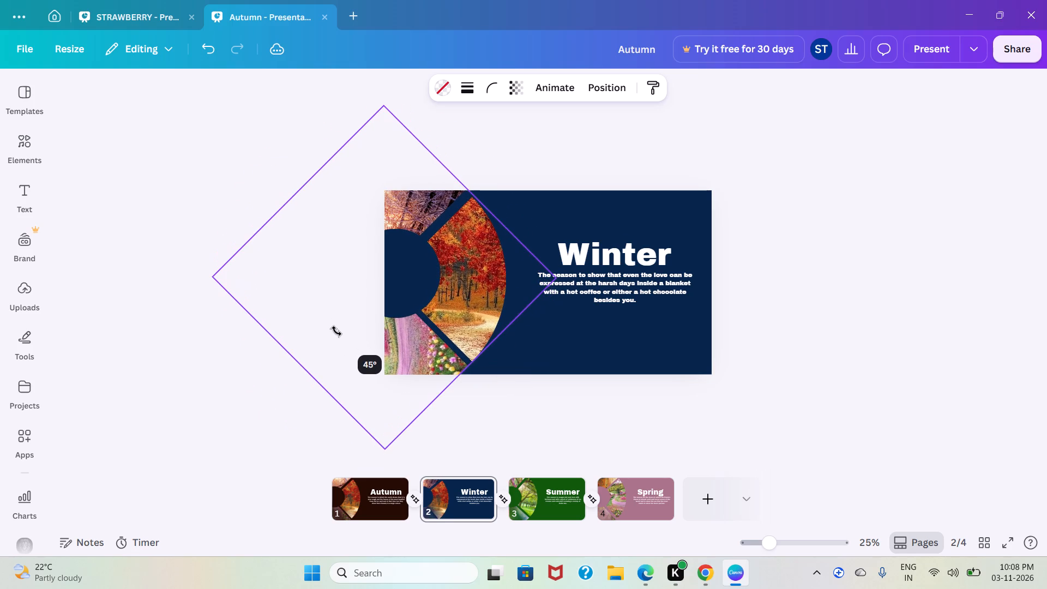
left_click_drag(336, 331, 336, 330)
Present full screen and move back and forth between Autumn and Winter to examine their transition.
left_click(924, 50)
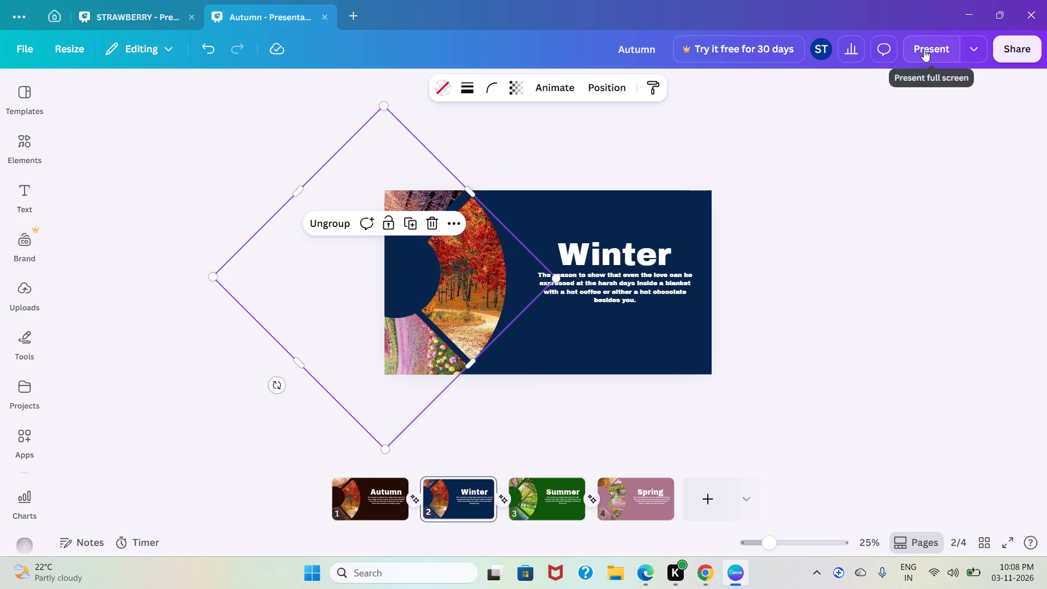
key("Left")
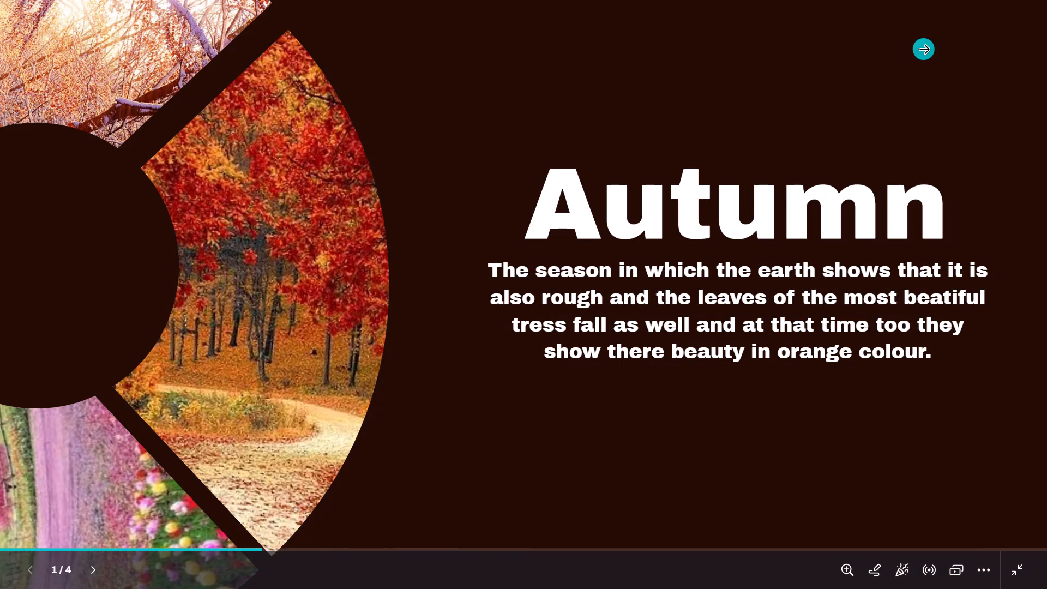
key("Right")
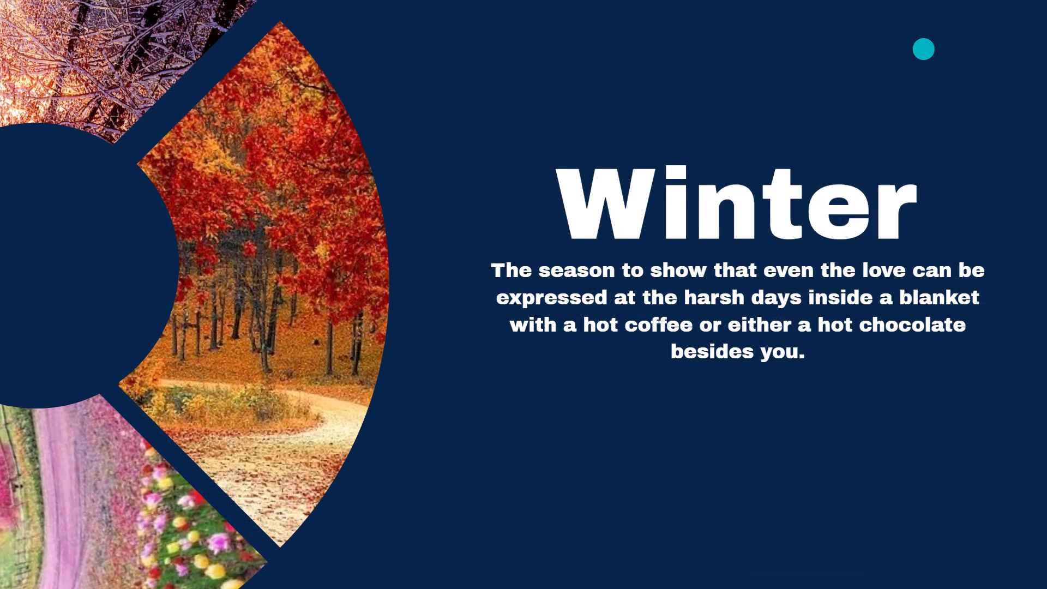
key("Left")
key("Right")
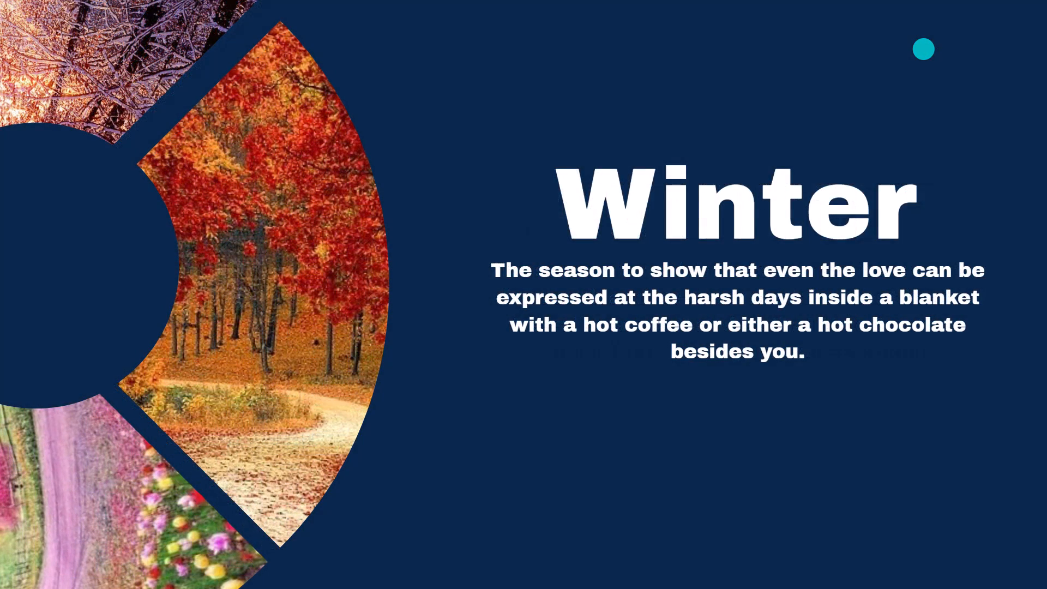
key("Left")
key("Right")
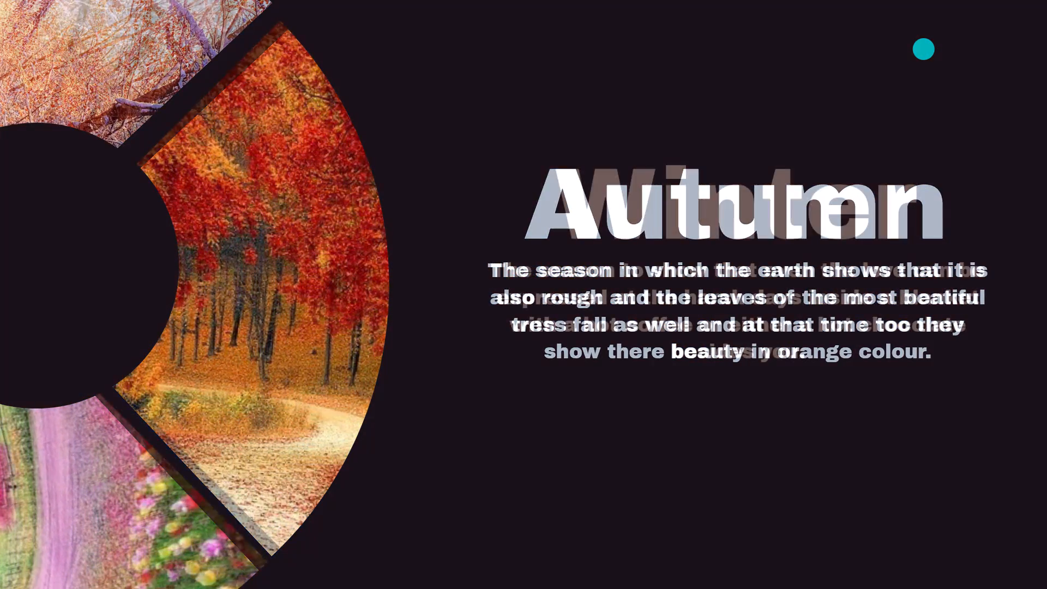
key("Right")
key("Left")
key("Left")
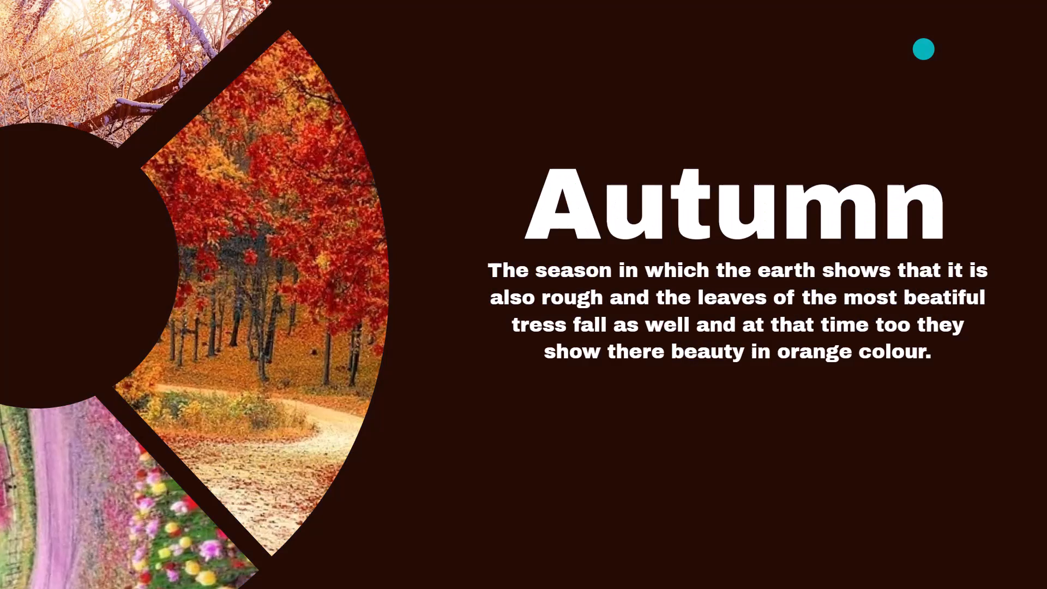
key("Left")
Rotate the Winter page's grouped picture circle to 135°, so that its Winter segment faces the text.
key("Escape")
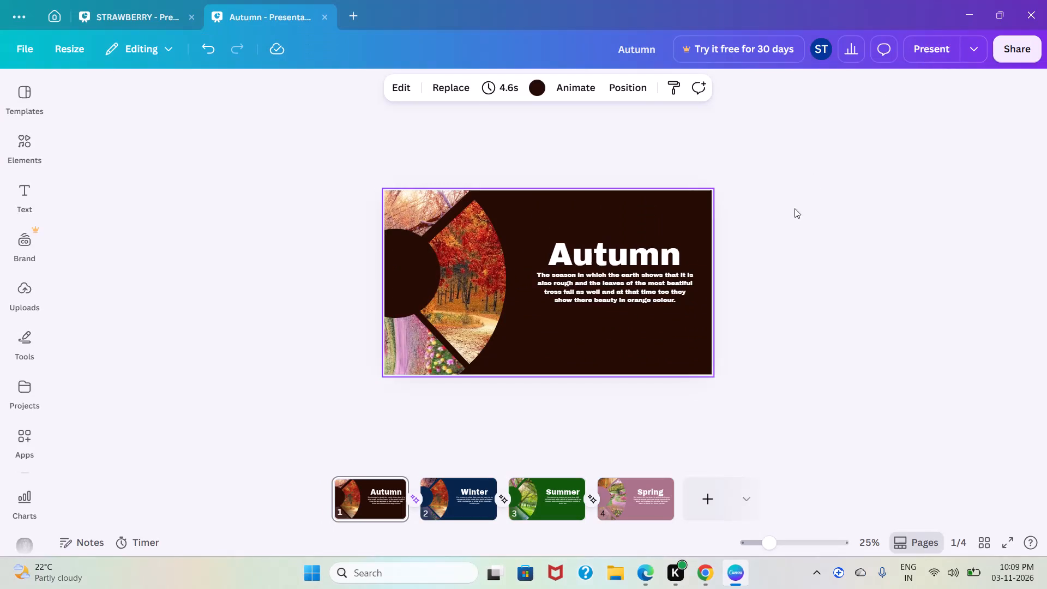
left_click(402, 501)
left_click(445, 496)
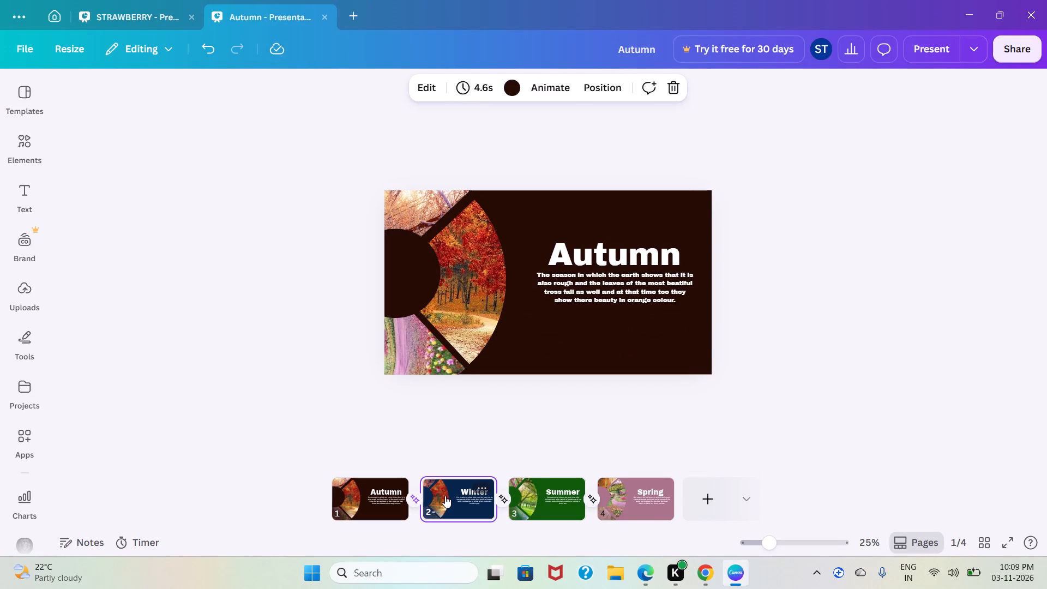
left_click(468, 309)
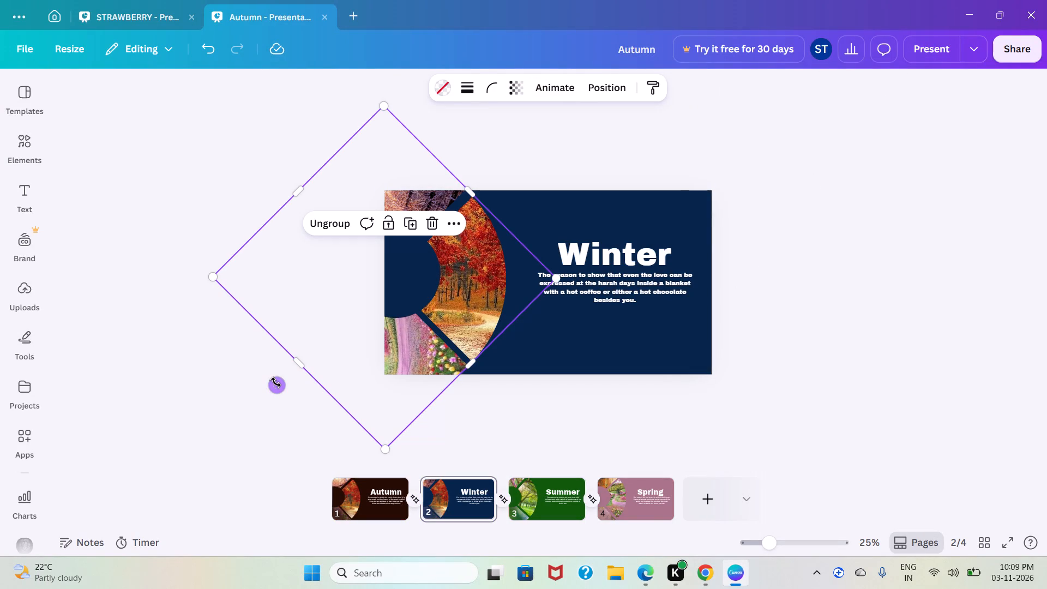
left_click_drag(276, 382, 323, 218)
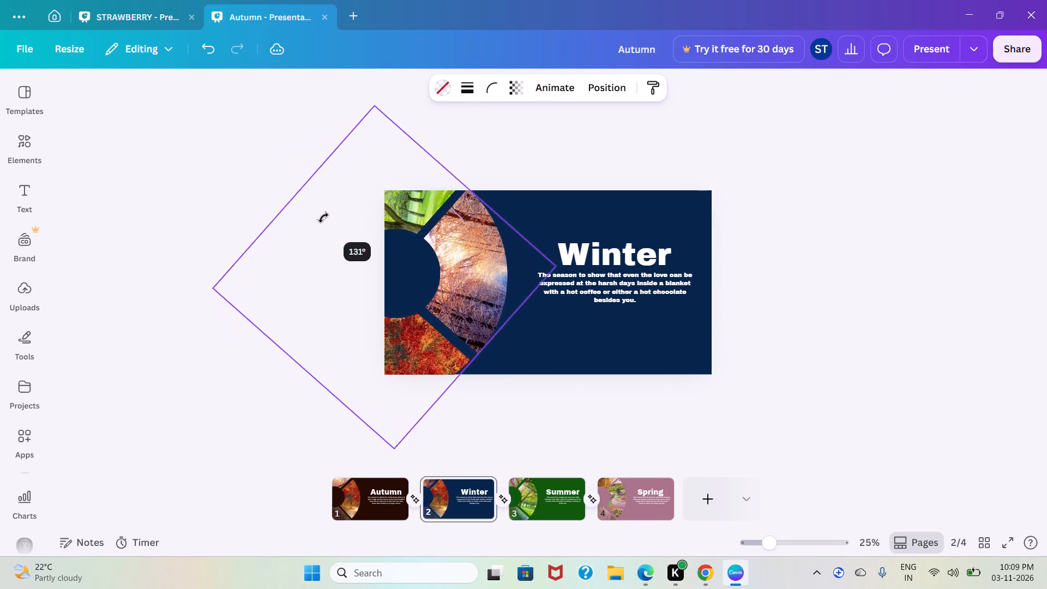
left_click_drag(323, 218, 328, 218)
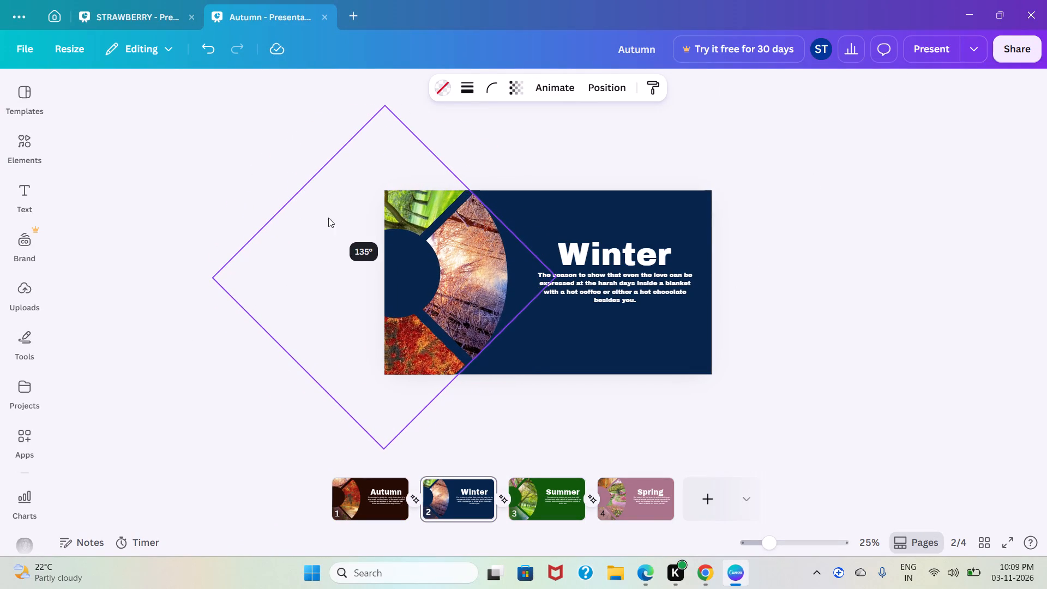
Present the Autumn and Winter pages full screen to check their transition, then exit and view that transition's settings.
left_click(947, 47)
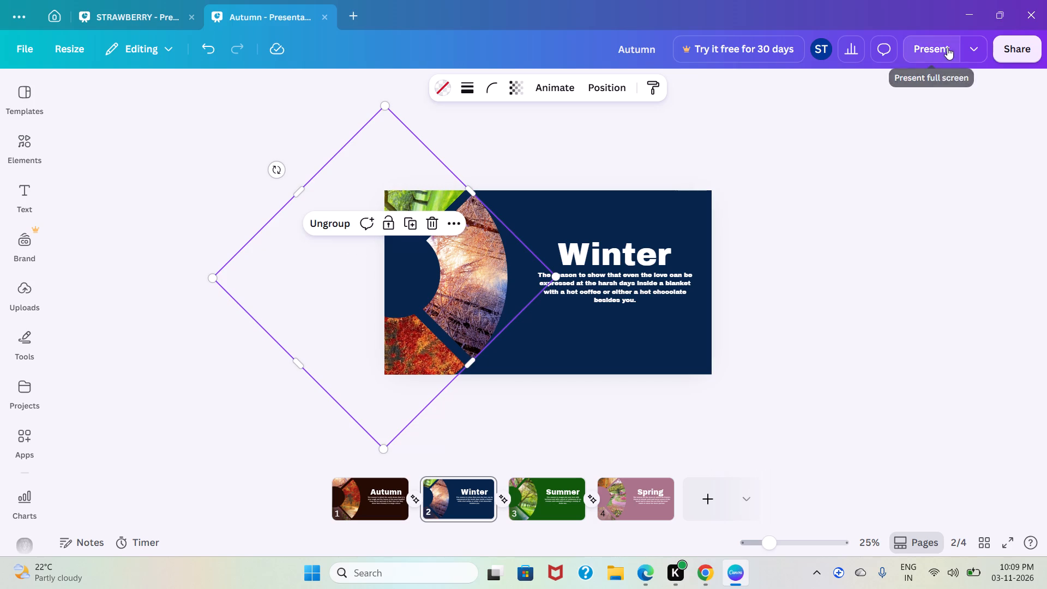
key("Left")
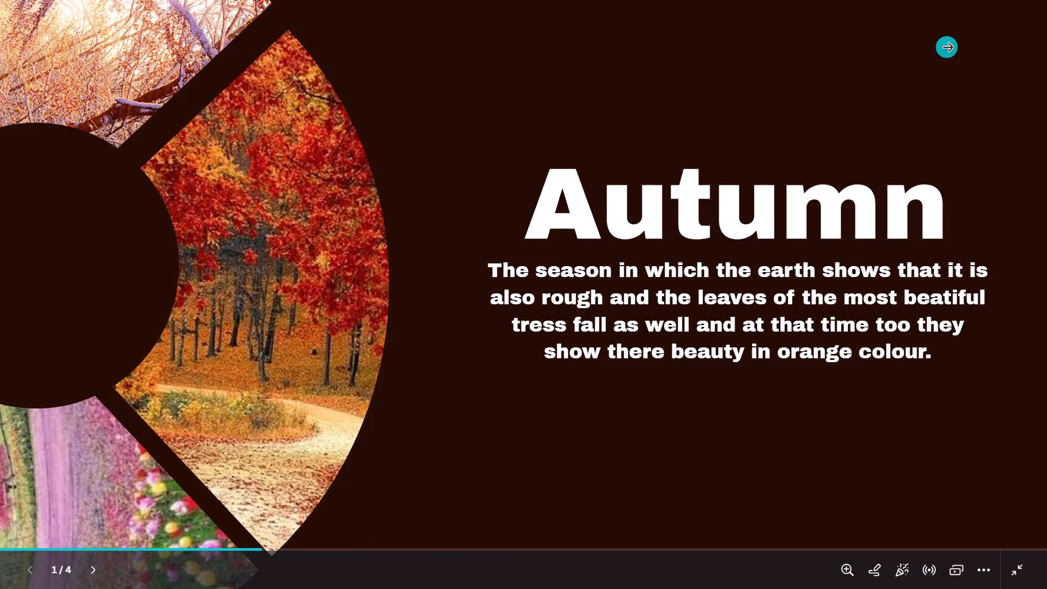
key("Right")
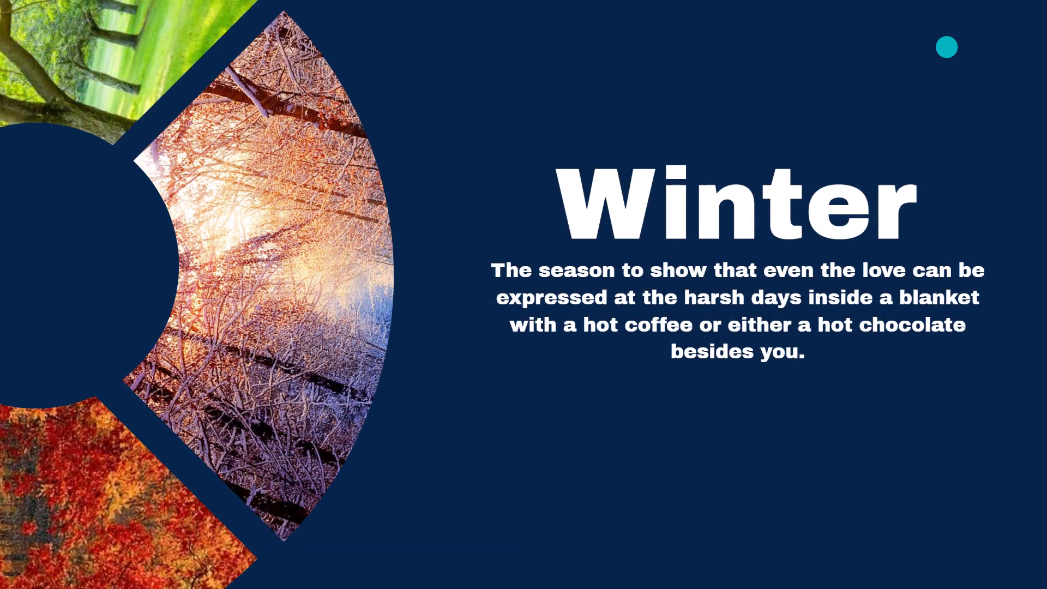
key("Escape")
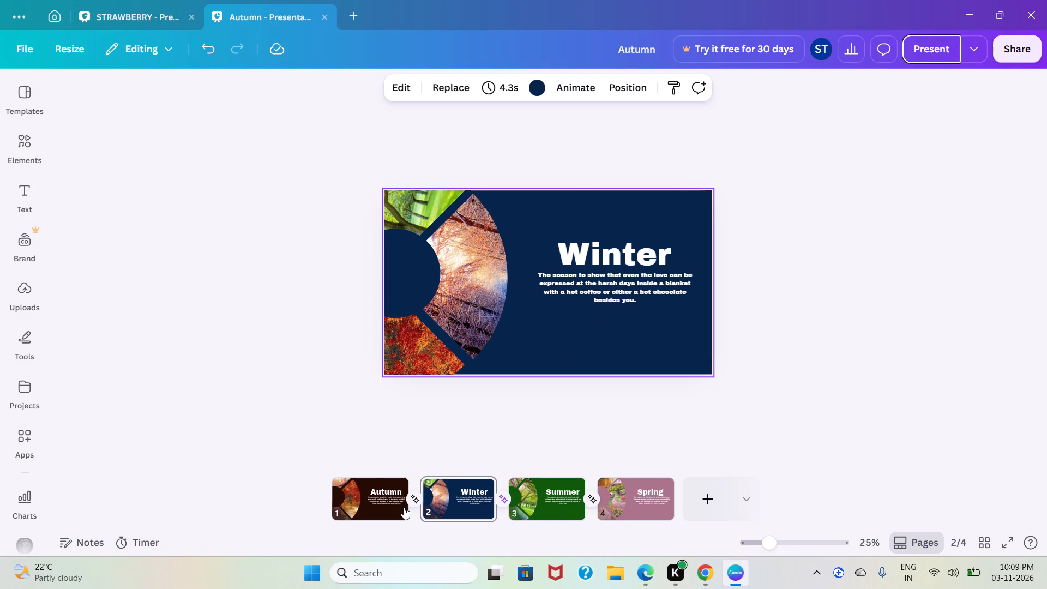
left_click(418, 507)
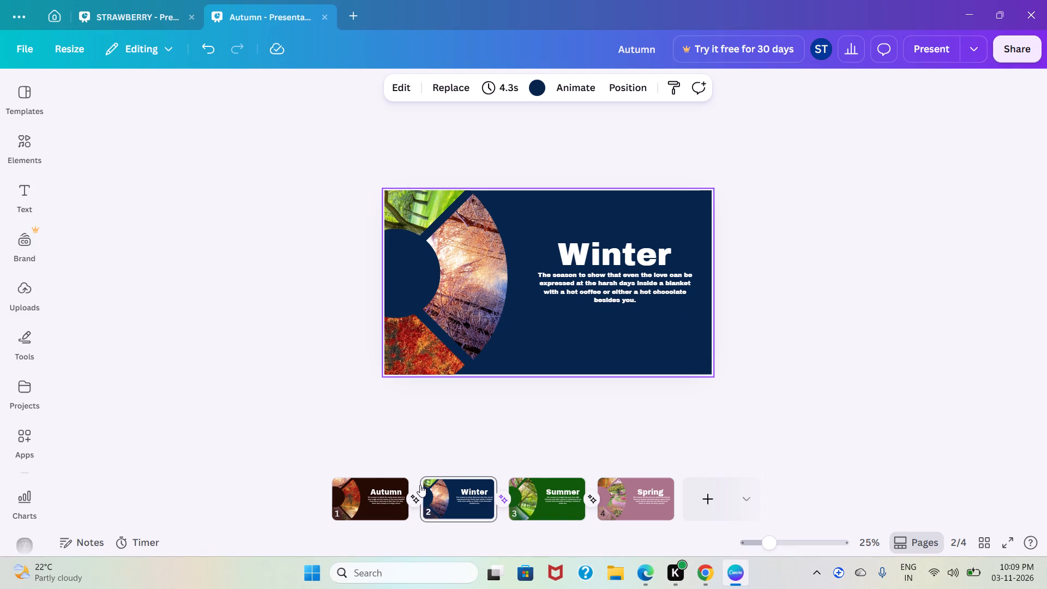
left_click(410, 498)
left_click(410, 498)
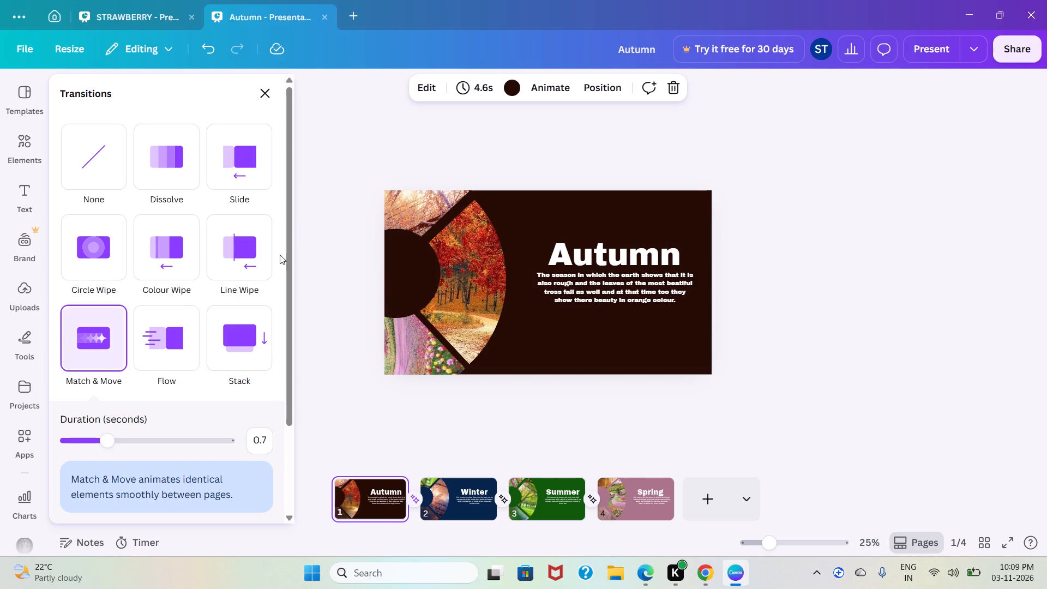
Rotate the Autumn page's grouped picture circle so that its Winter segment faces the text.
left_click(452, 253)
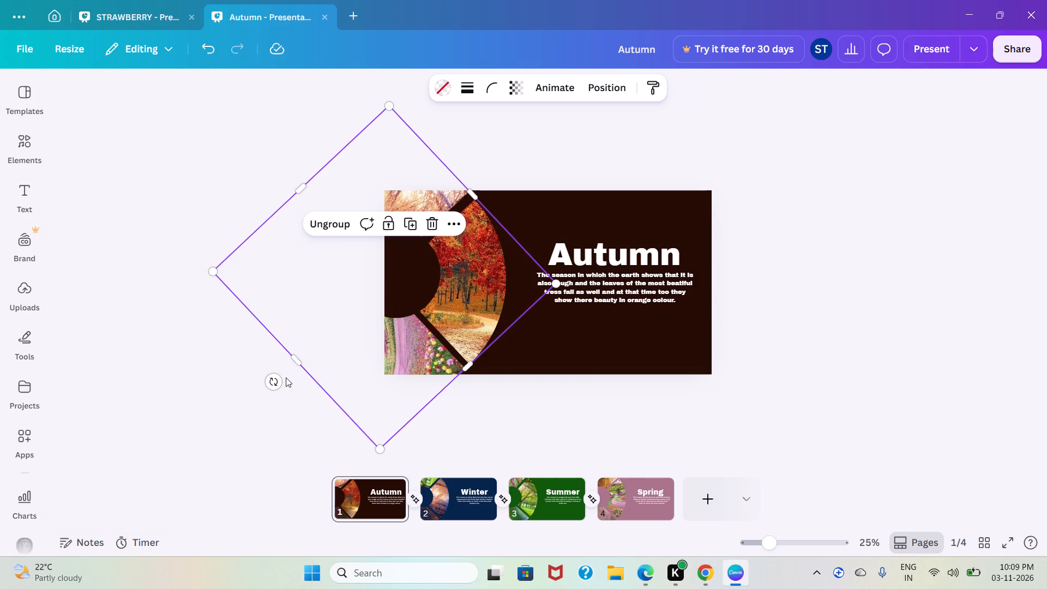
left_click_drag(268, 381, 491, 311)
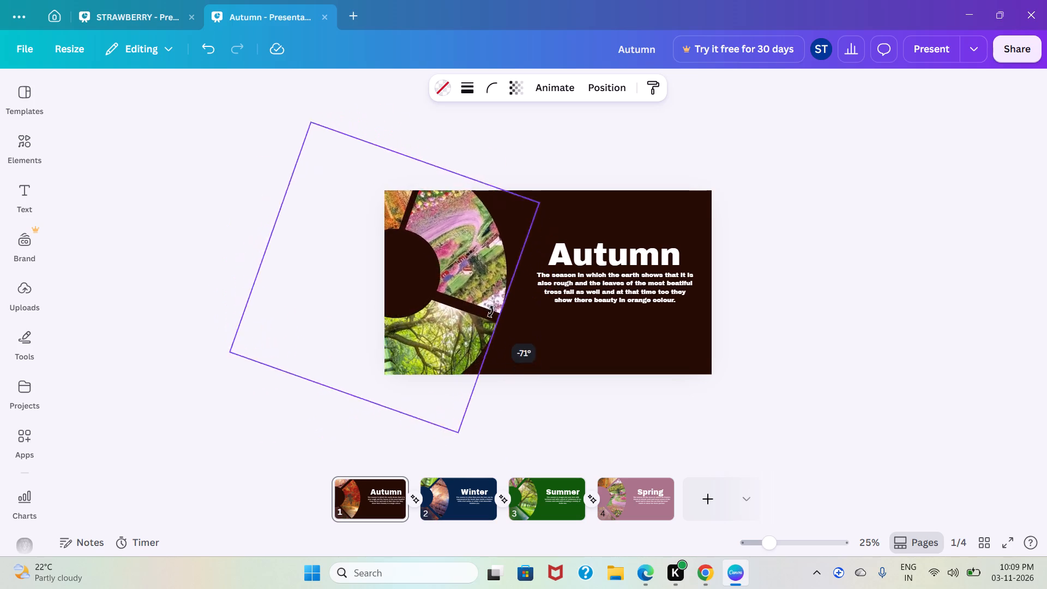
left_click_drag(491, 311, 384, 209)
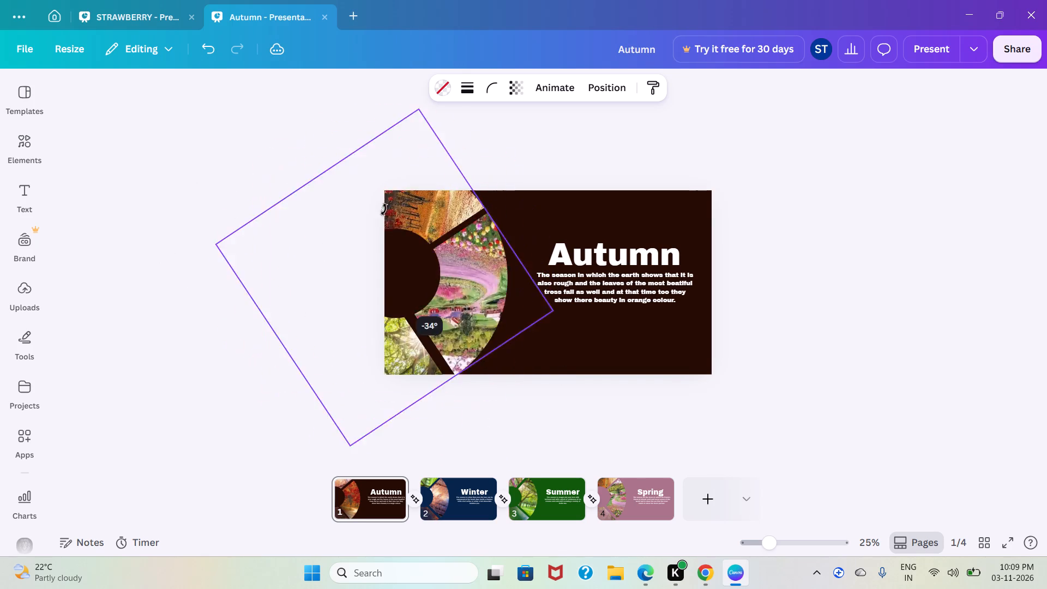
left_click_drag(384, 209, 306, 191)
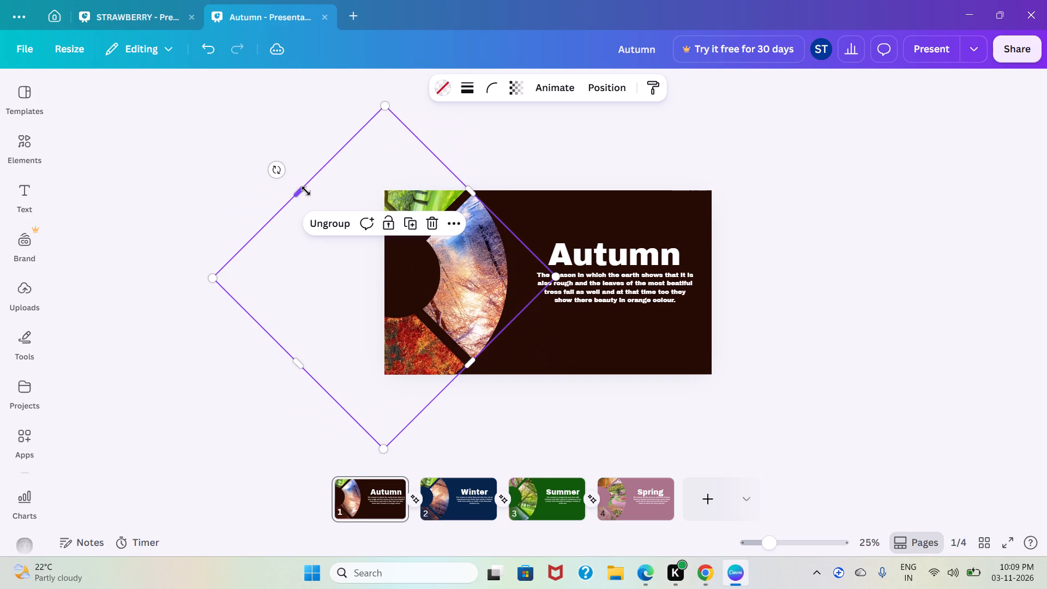
Present full screen and move between Autumn and Winter to check the transition, and exit the presentation.
left_click(921, 56)
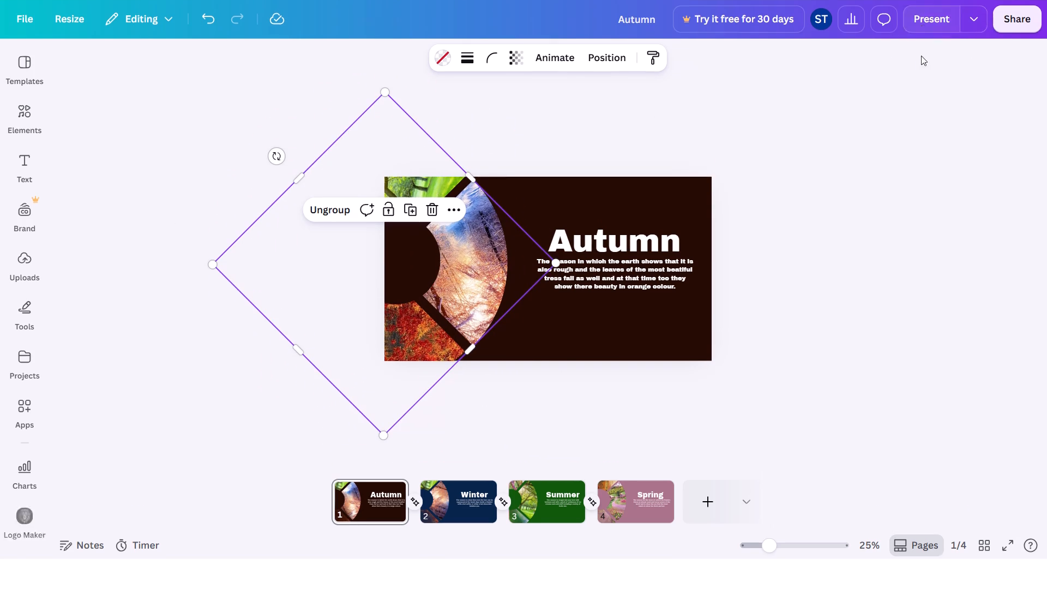
key("Right")
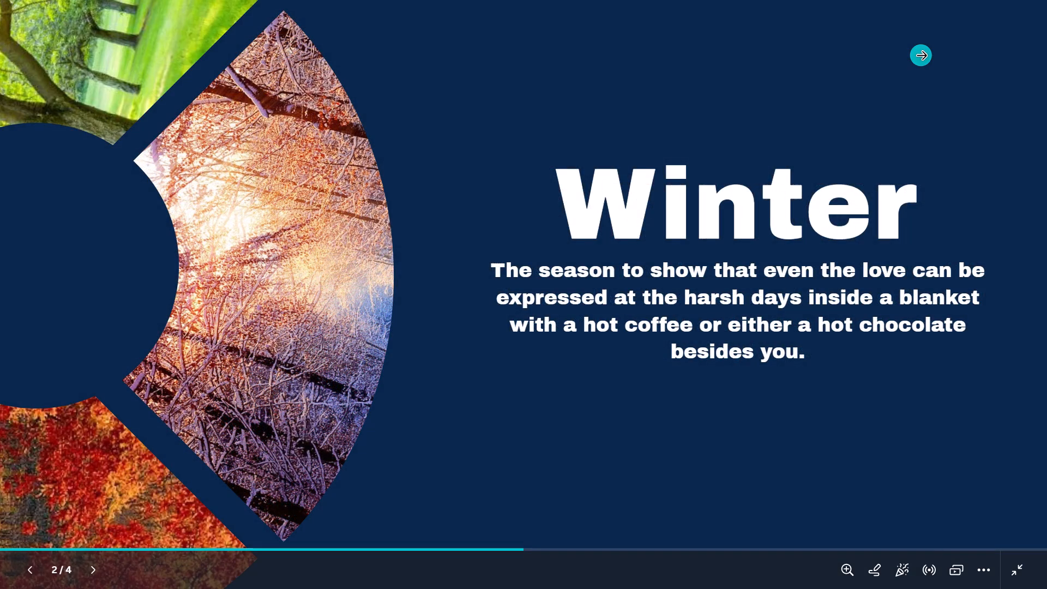
key("Left")
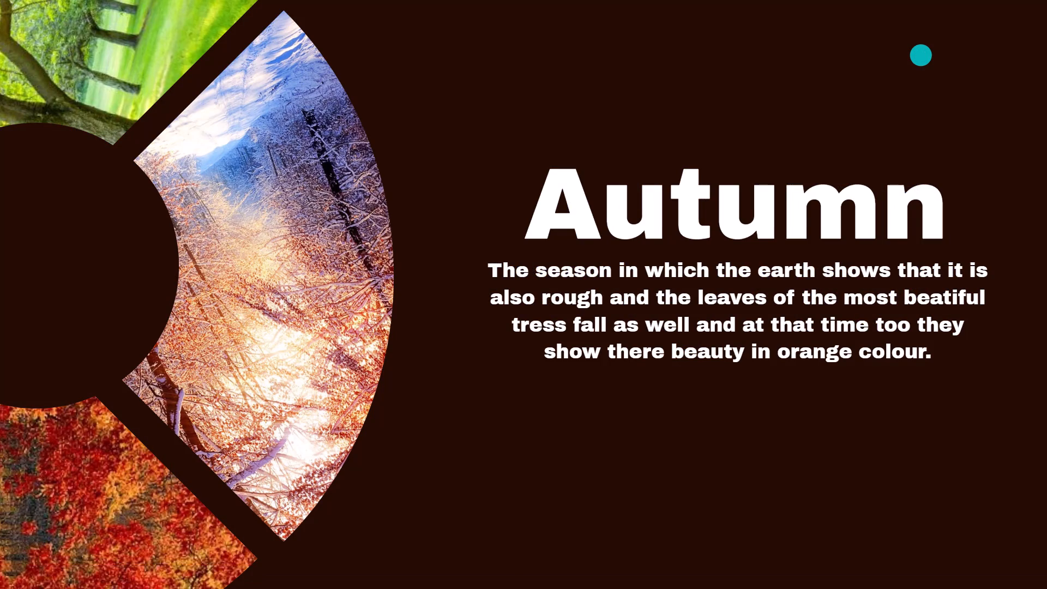
key("Escape")
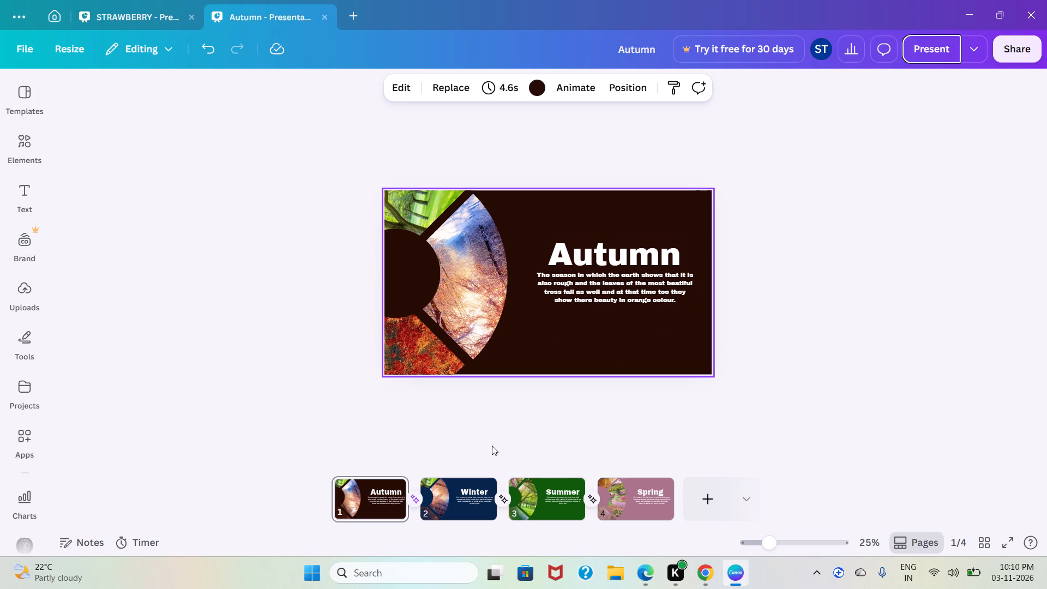
Rotate the Autumn page's grouped picture circle to about 45°, so that its Autumn segment faces the text.
left_click(491, 250)
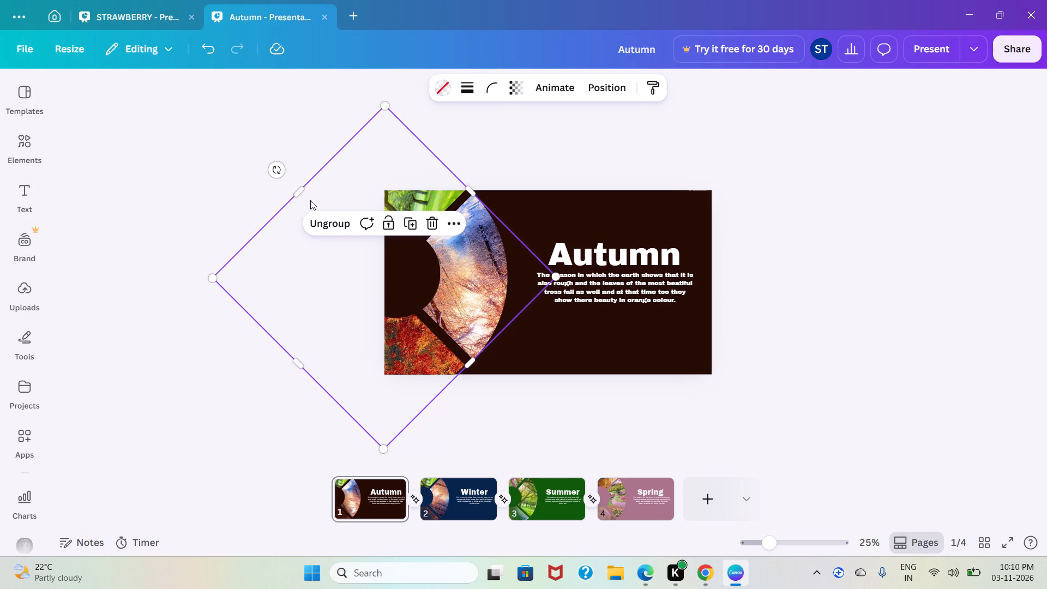
left_click_drag(276, 171, 246, 387)
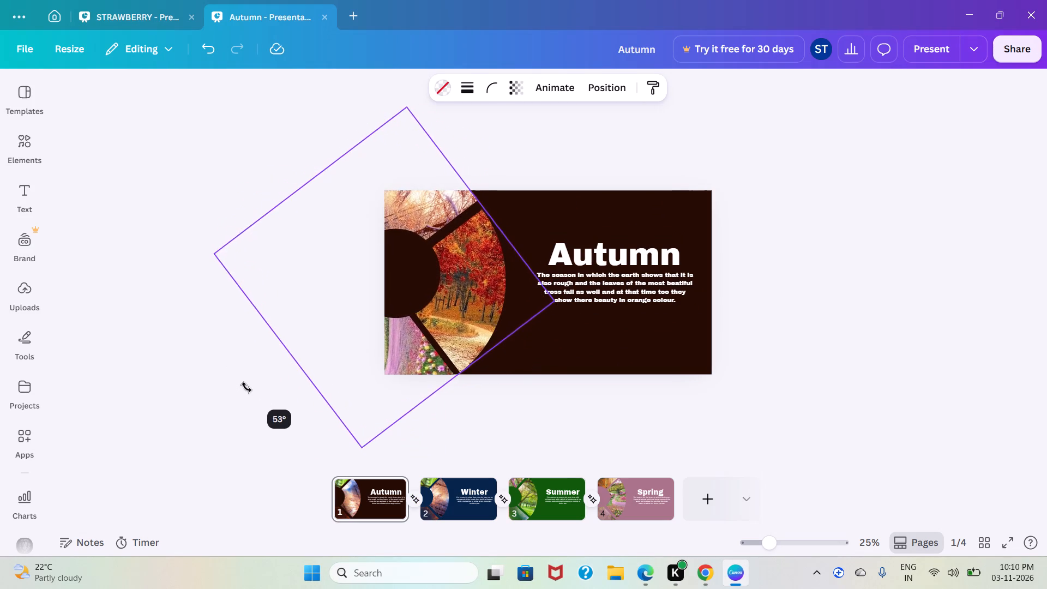
left_click_drag(246, 387, 250, 405)
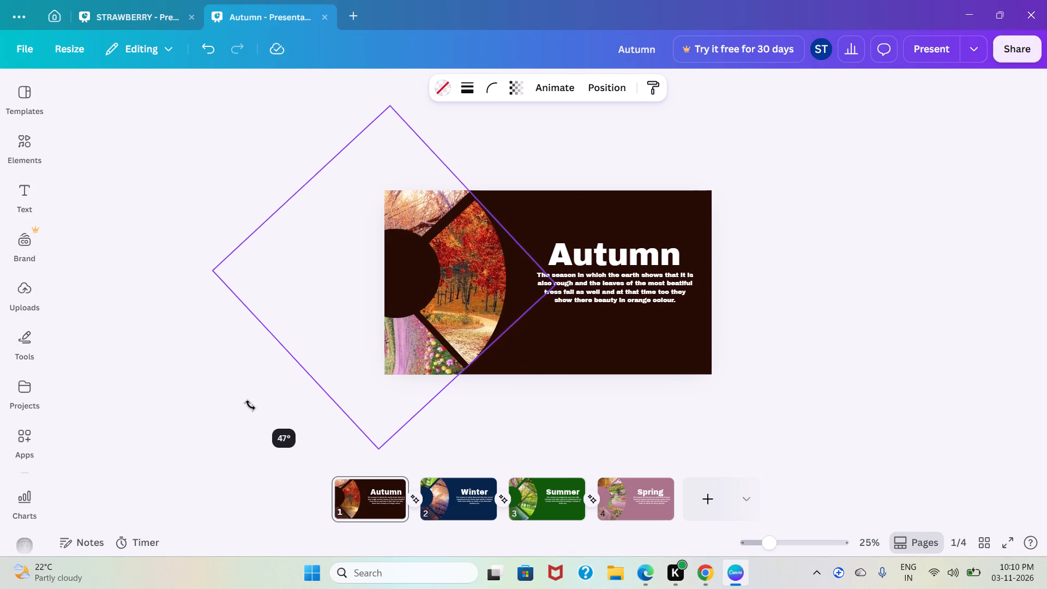
left_click_drag(250, 405, 252, 410)
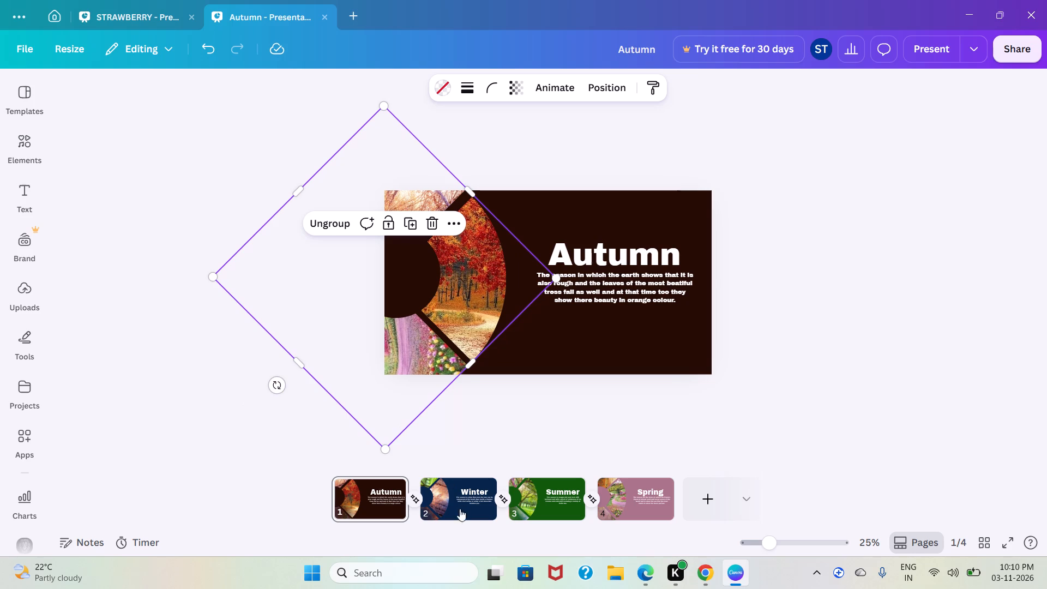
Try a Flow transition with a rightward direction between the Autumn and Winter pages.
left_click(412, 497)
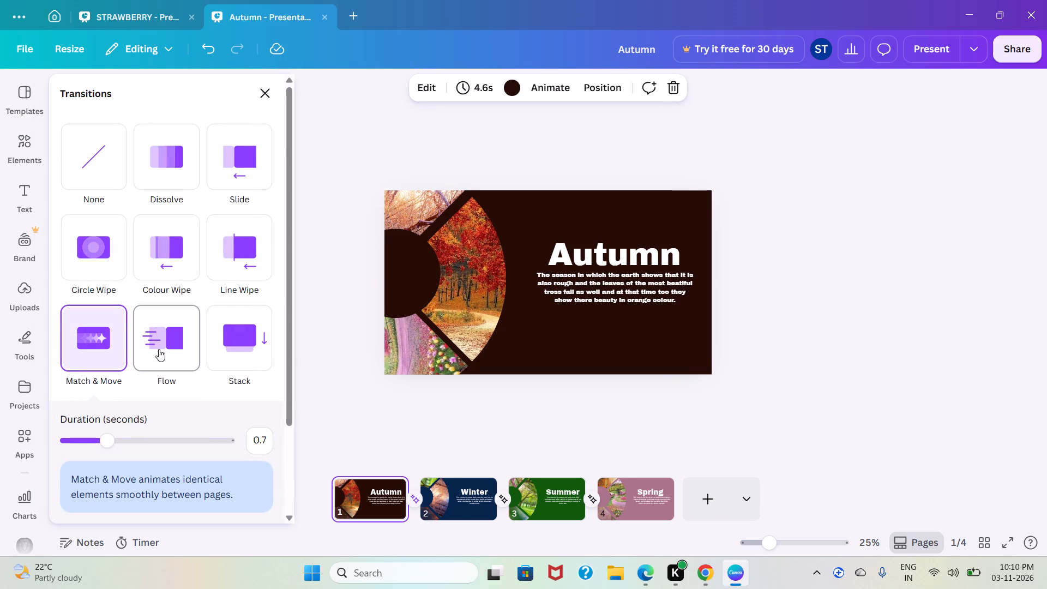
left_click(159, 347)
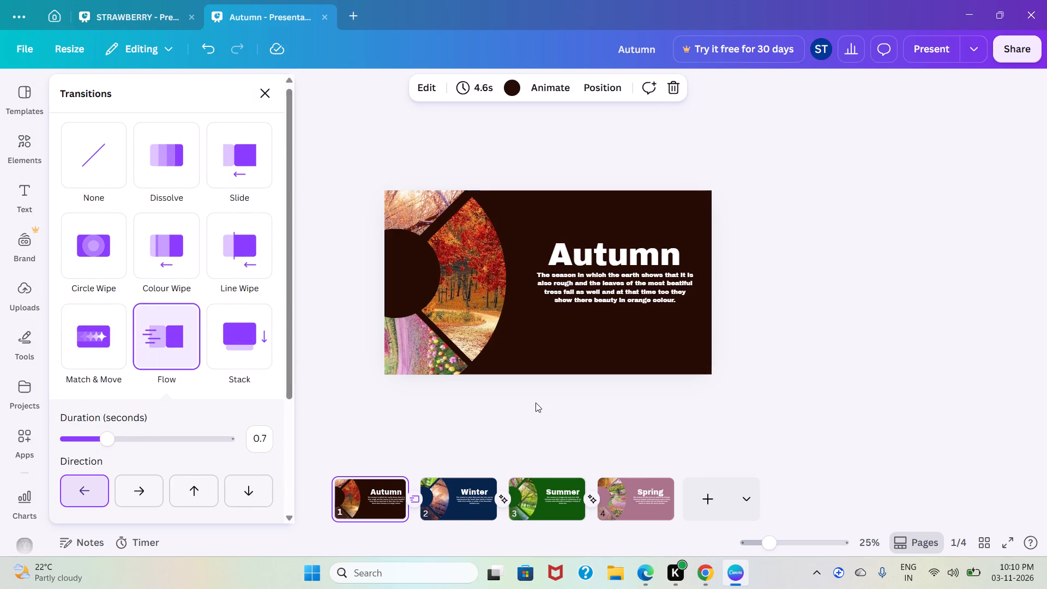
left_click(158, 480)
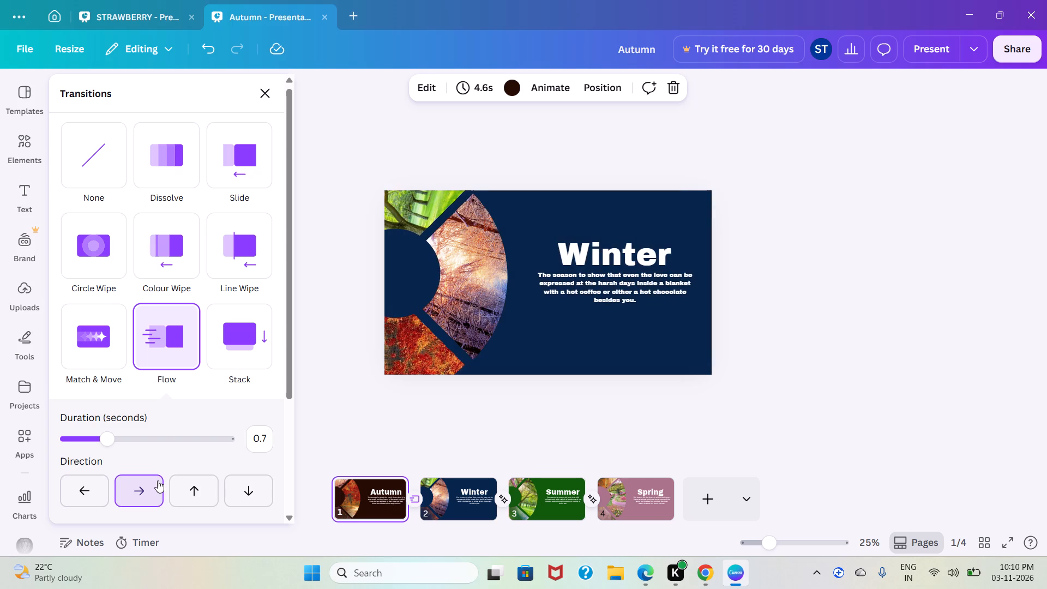
Apply a Chop transition with a 0.7-second duration and clockwise direction between all pages.
scroll(158, 480, "down", 3)
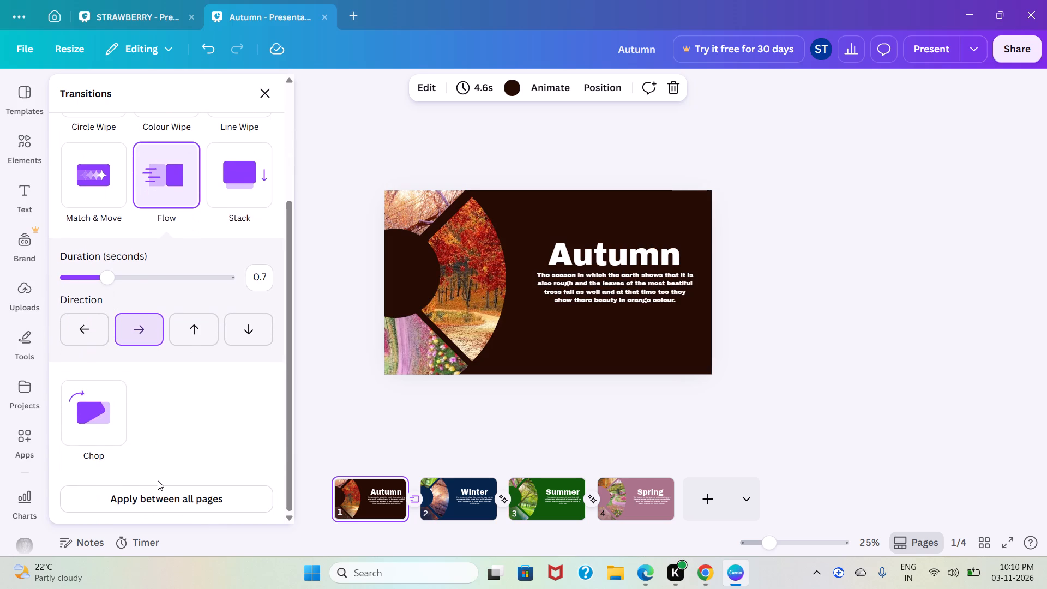
left_click(94, 438)
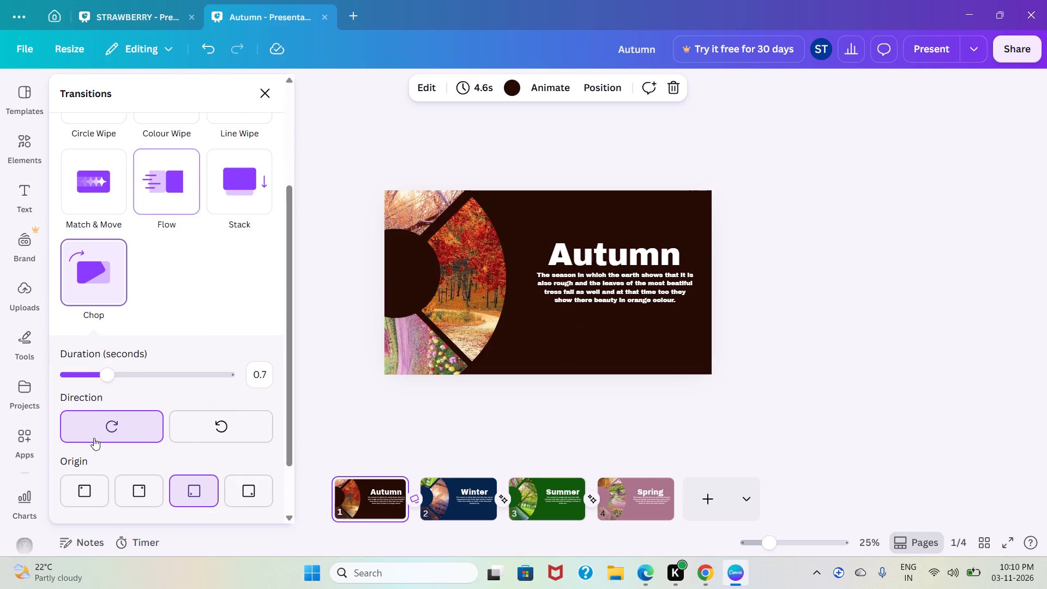
scroll(94, 438, "down", 2)
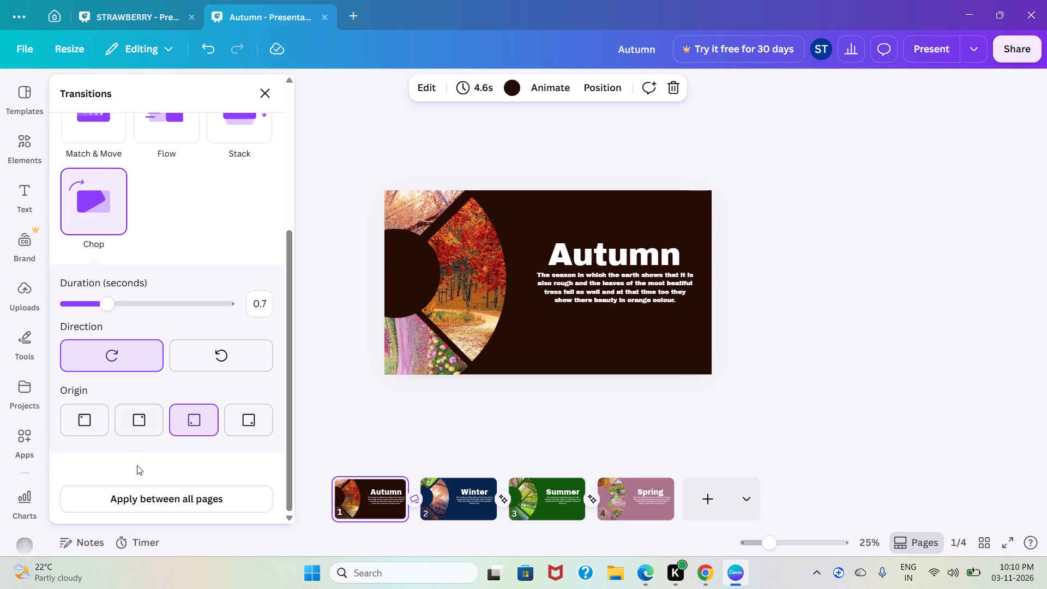
left_click(149, 499)
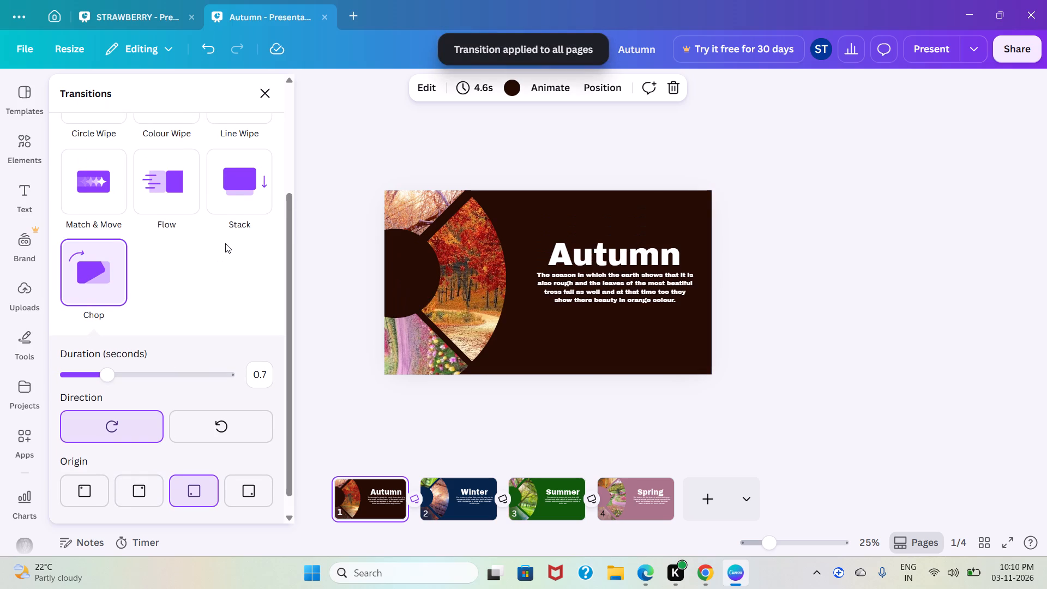
Change the transition between the Autumn and Winter pages to Flow, with a leftward direction and 0.7-second duration.
left_click(197, 188)
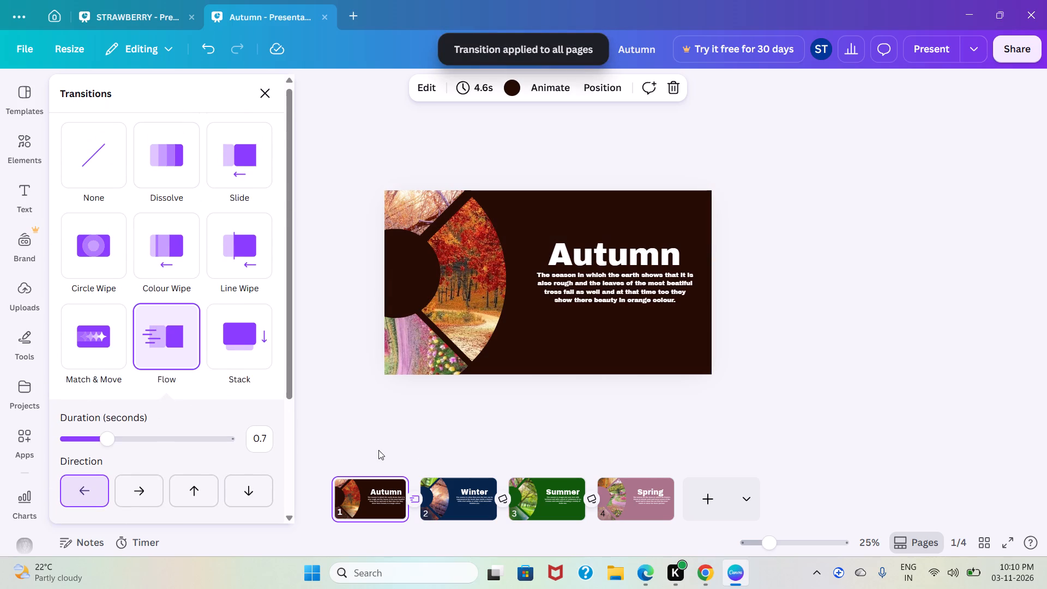
left_click(454, 438)
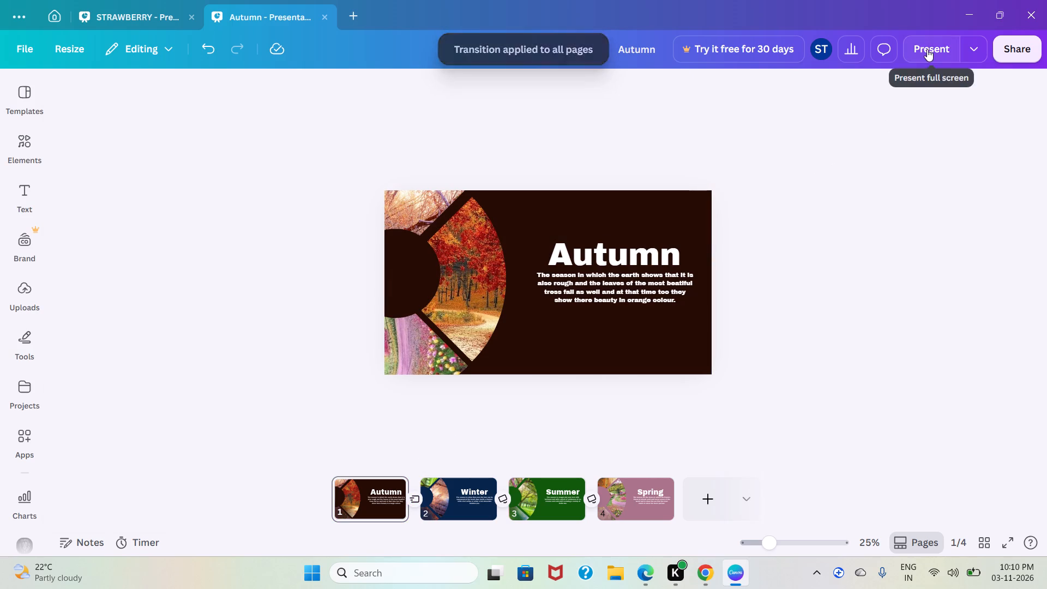
Present the slides full screen from Autumn through Spring to check the changed page transitions.
left_click(927, 49)
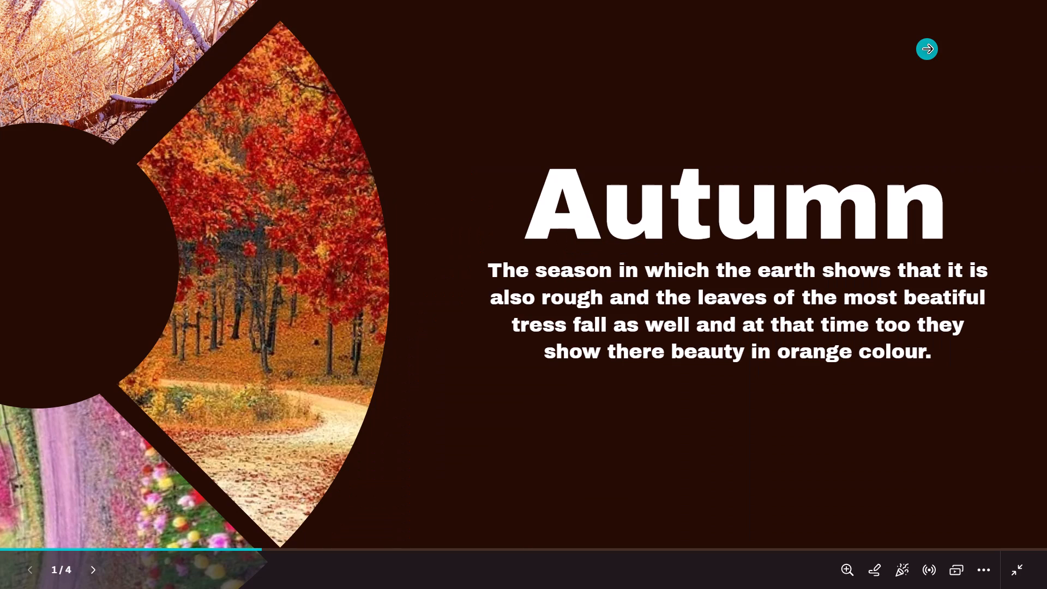
key("Right")
key("Right")
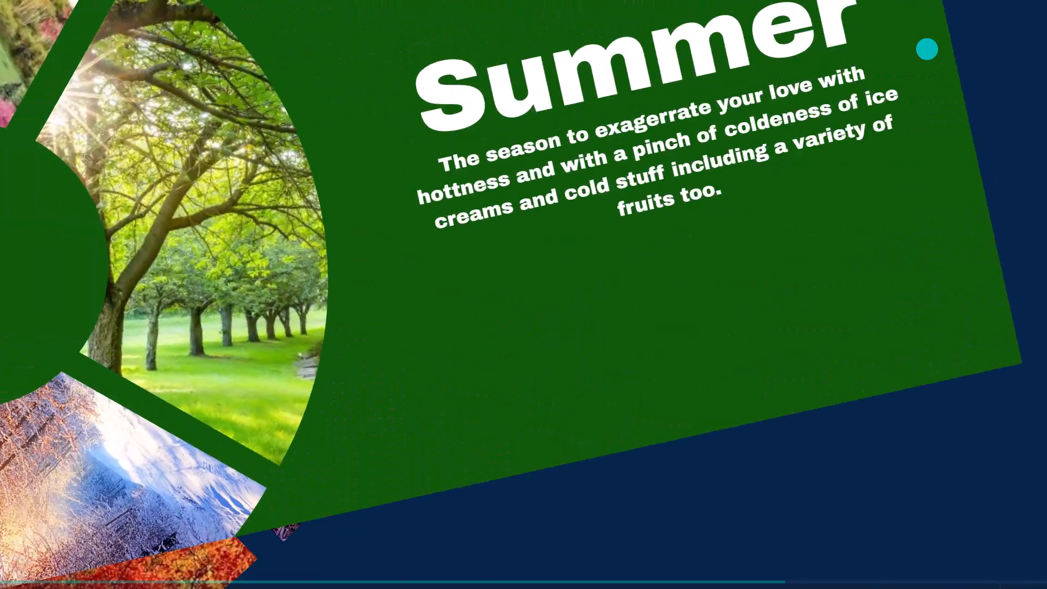
key("Right")
key("Right")
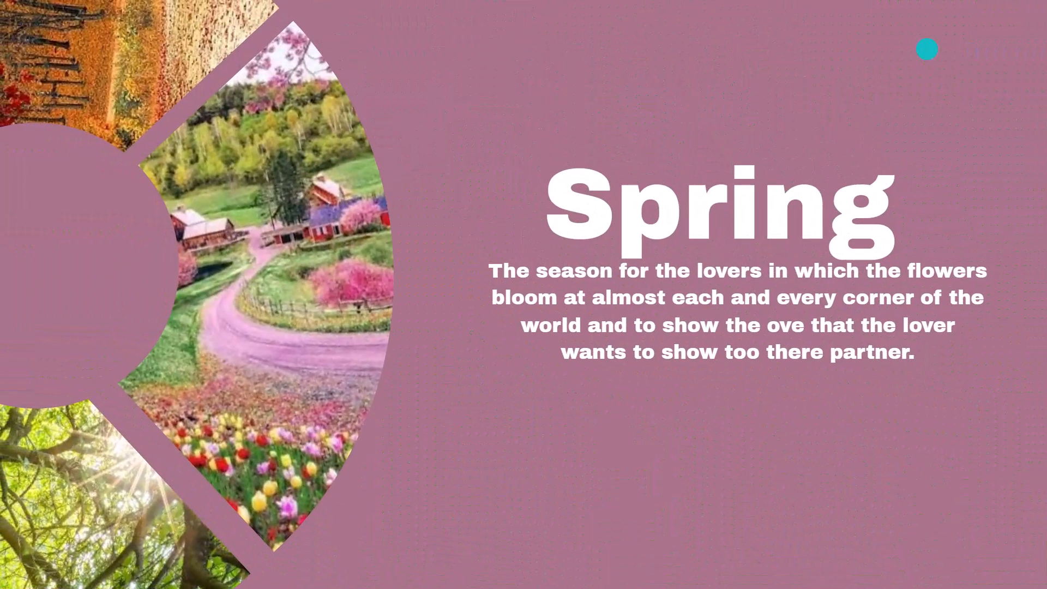
Replace the Chop transition after the Winter page with Flow, direction rightward and duration 0.7 seconds, and apply it between all pages.
key("Escape")
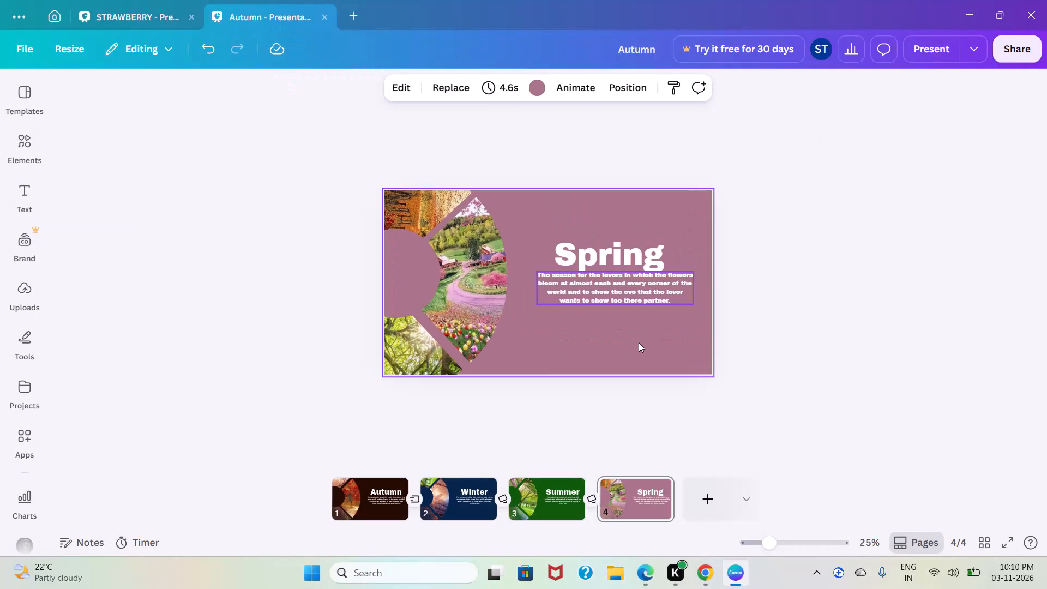
left_click(507, 496)
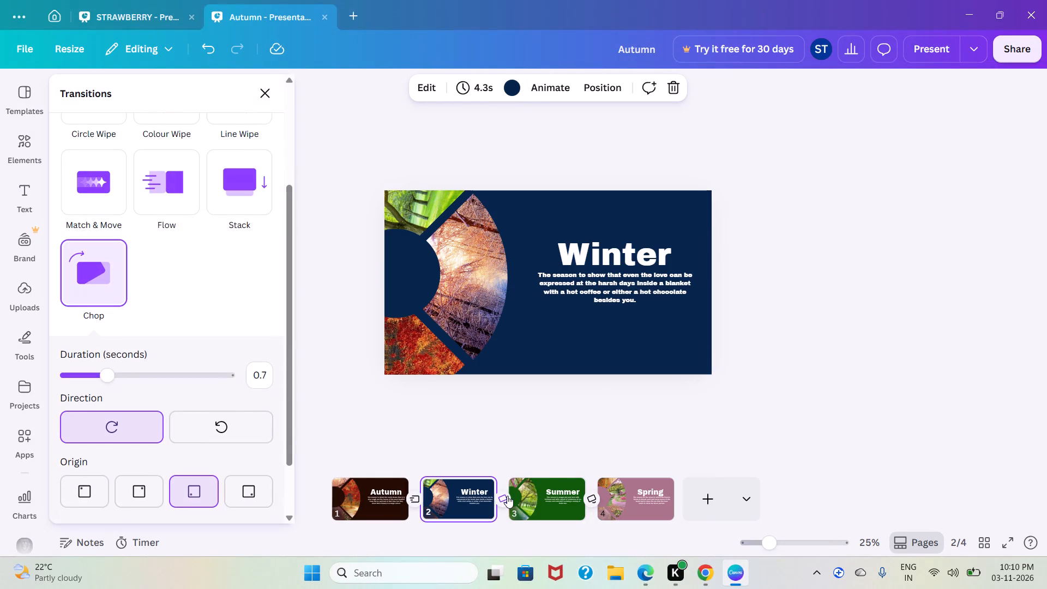
left_click(177, 187)
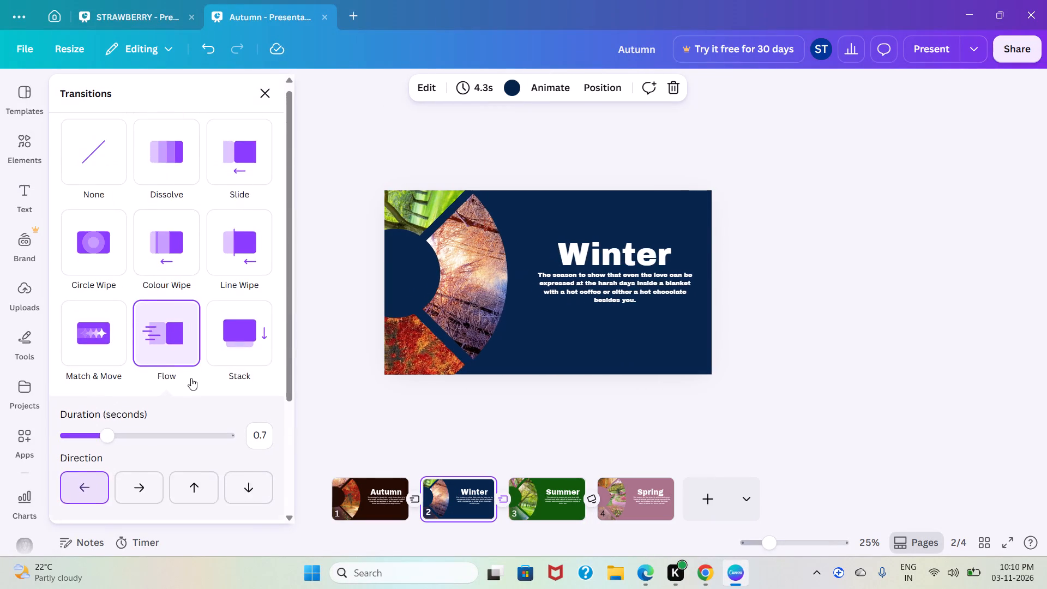
scroll(190, 380, "down", 8)
left_click(132, 335)
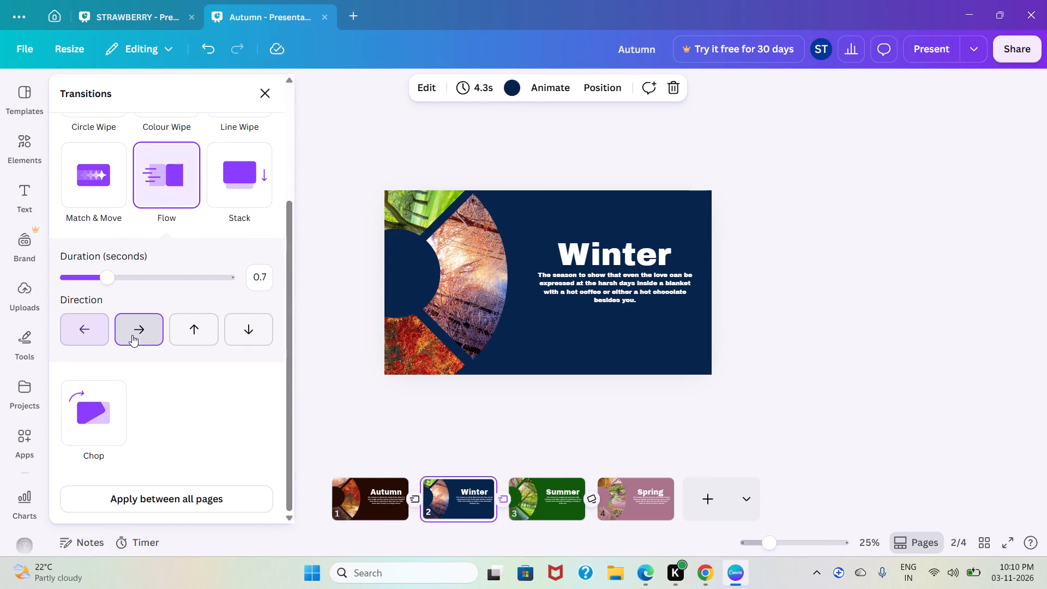
left_click(166, 497)
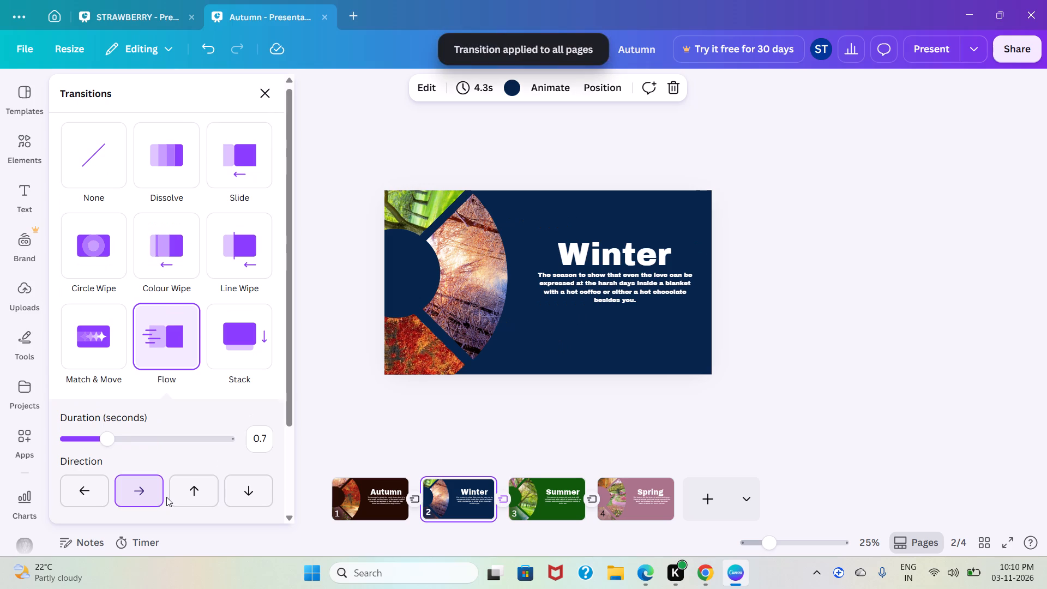
Present the slides full screen from Autumn through Spring to check the Flow transitions, and return to the editor.
left_click(930, 57)
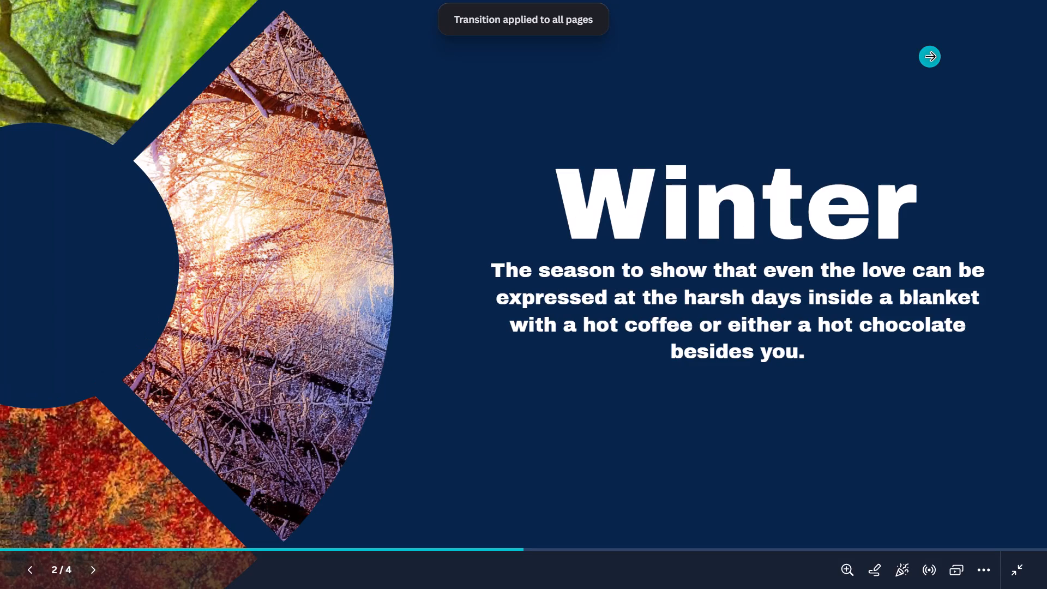
key("Left")
key("Left")
key("Right")
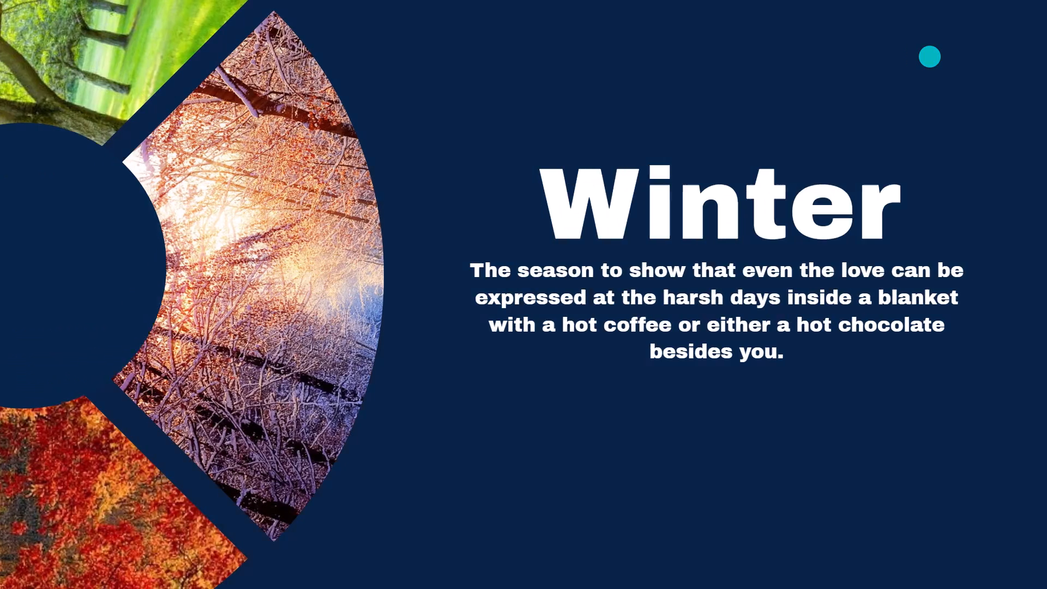
key("Right")
key("Right")
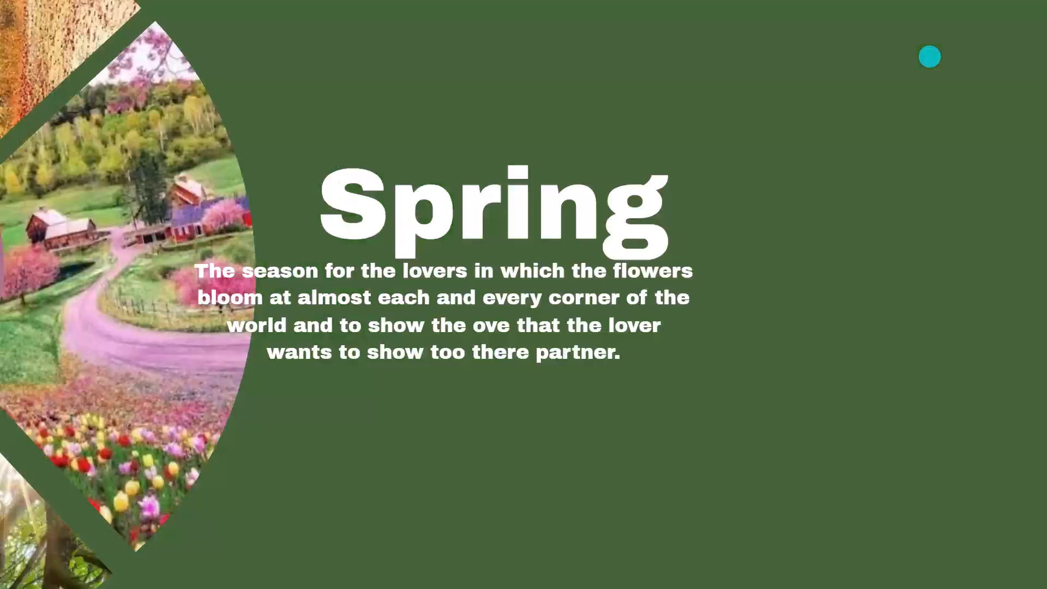
key("Escape")
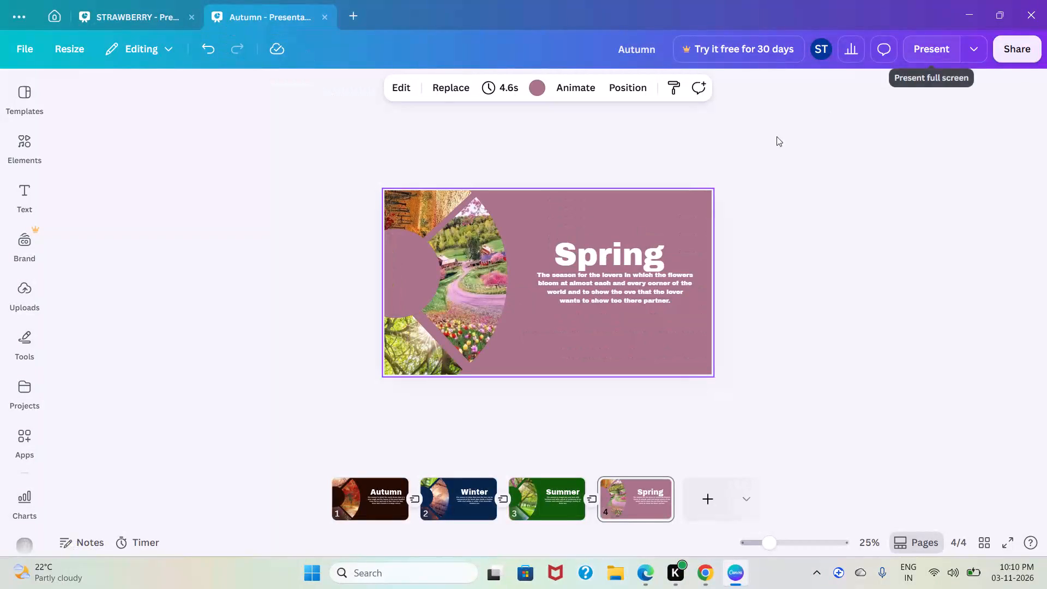